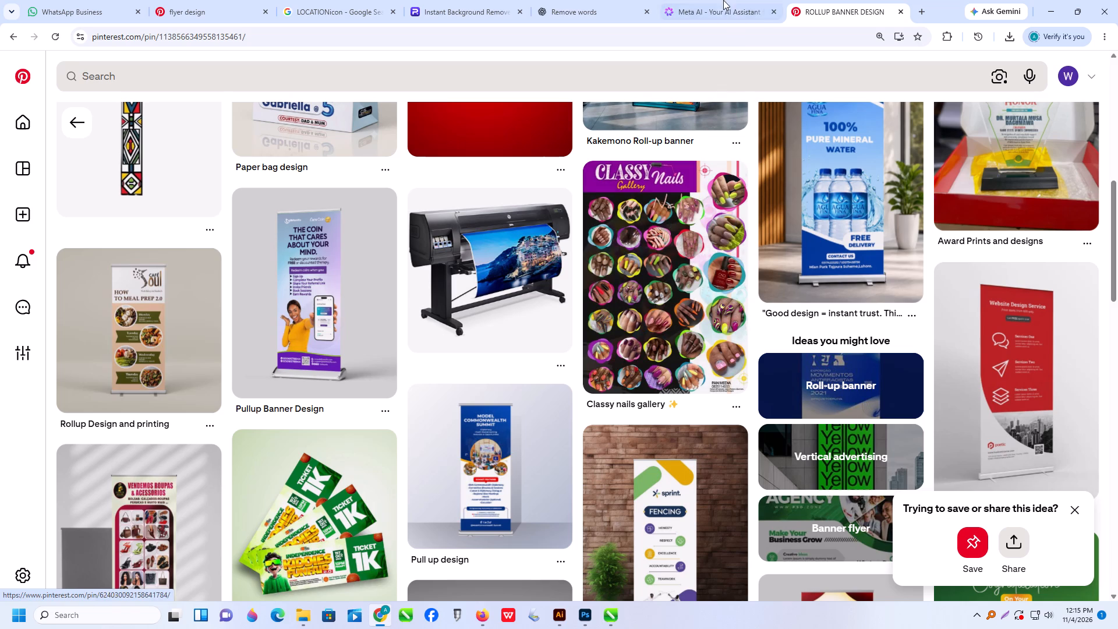
Begin a new Pinterest search with the term "tear".
{"action": "left_click", "coordinate": [137, 75]}
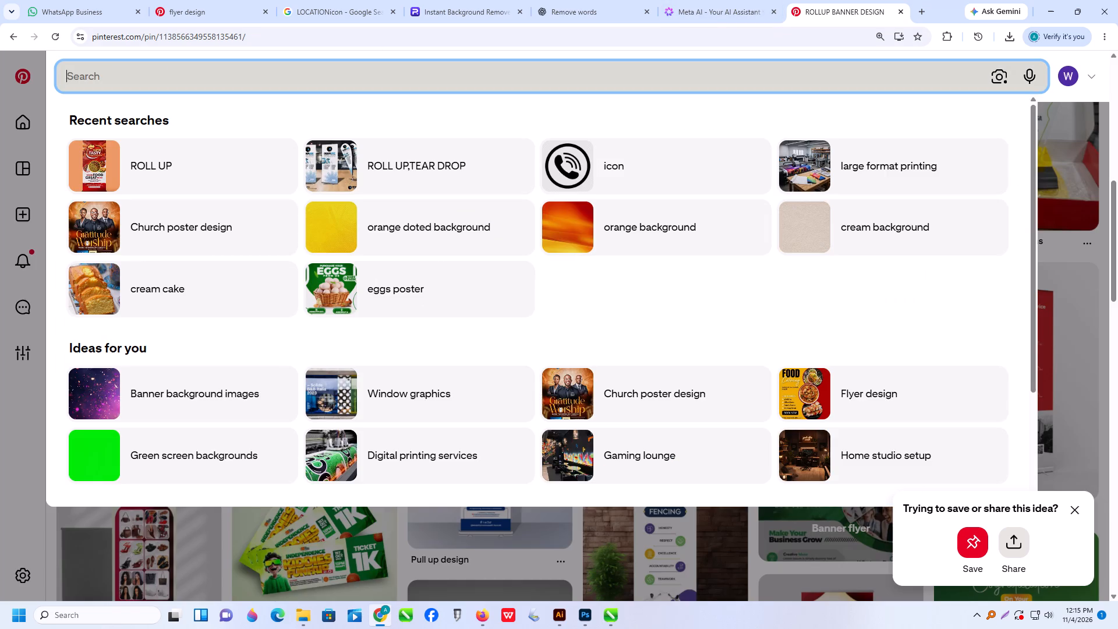
{"action": "type", "text": "tea"}
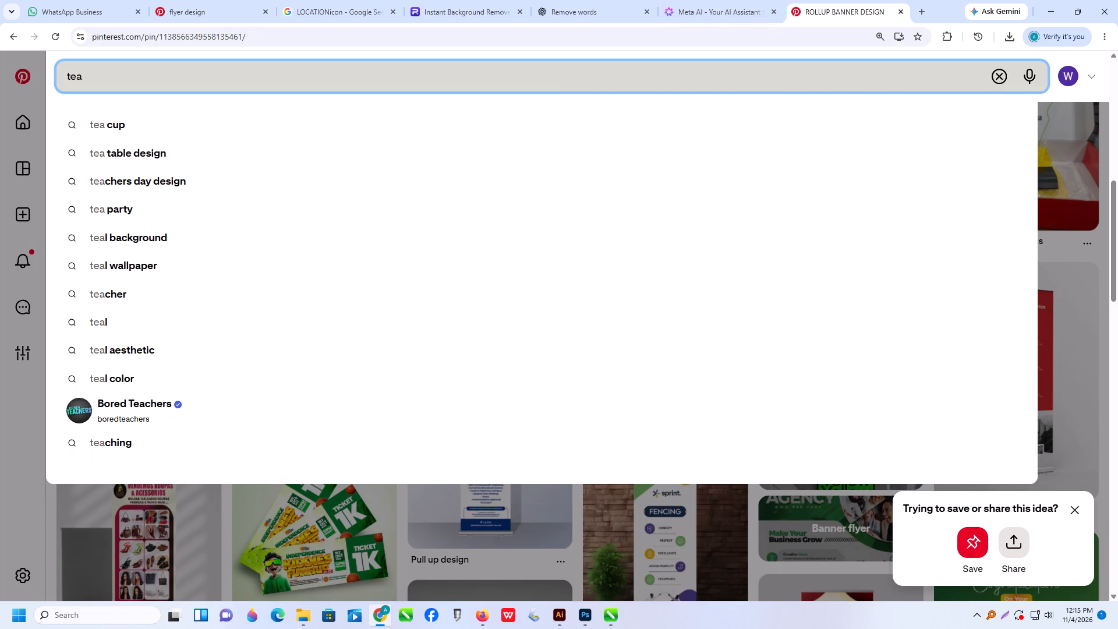
{"action": "key", "text": "r"}
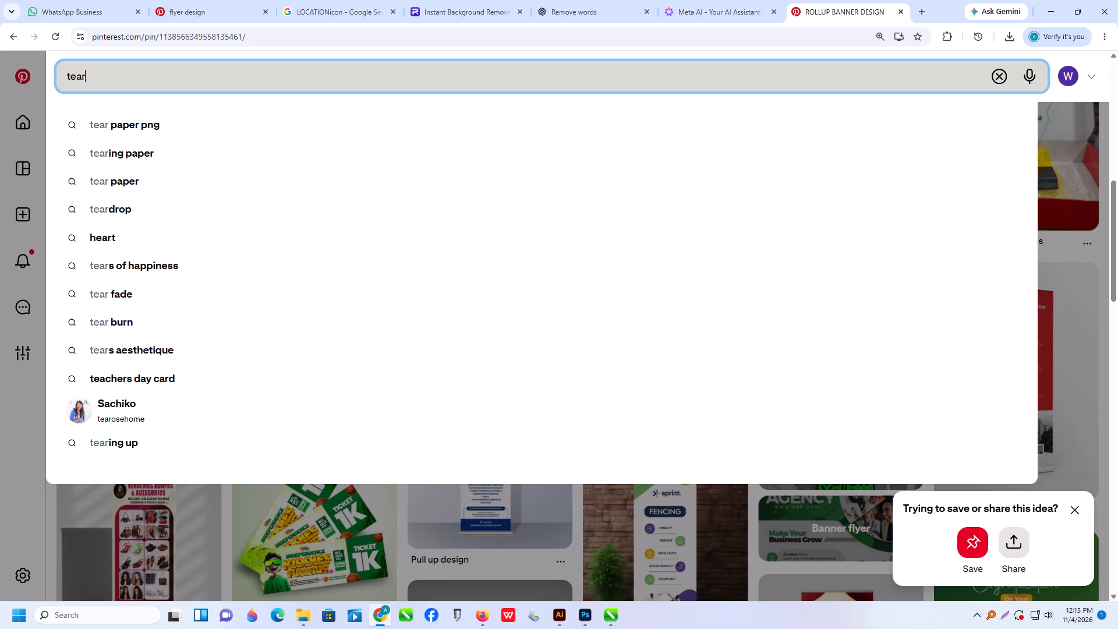
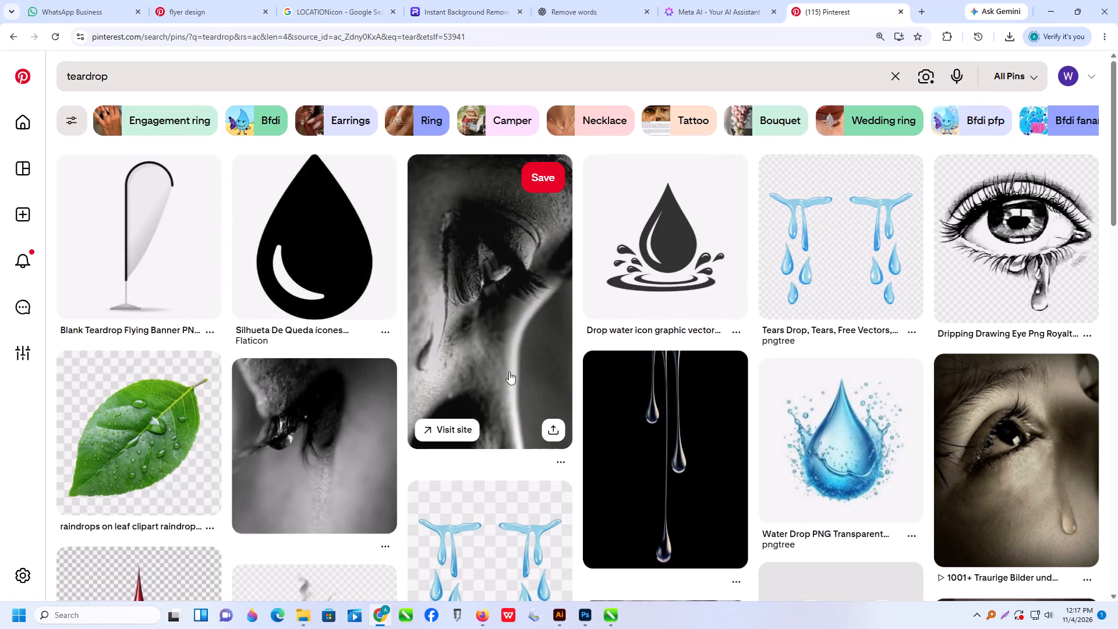
From the blank teardrop flying banner pin's related ideas, open the Rockhampton pin and copy its image of teardrop, bow and rectangle banners.
{"action": "left_click", "coordinate": [135, 207]}
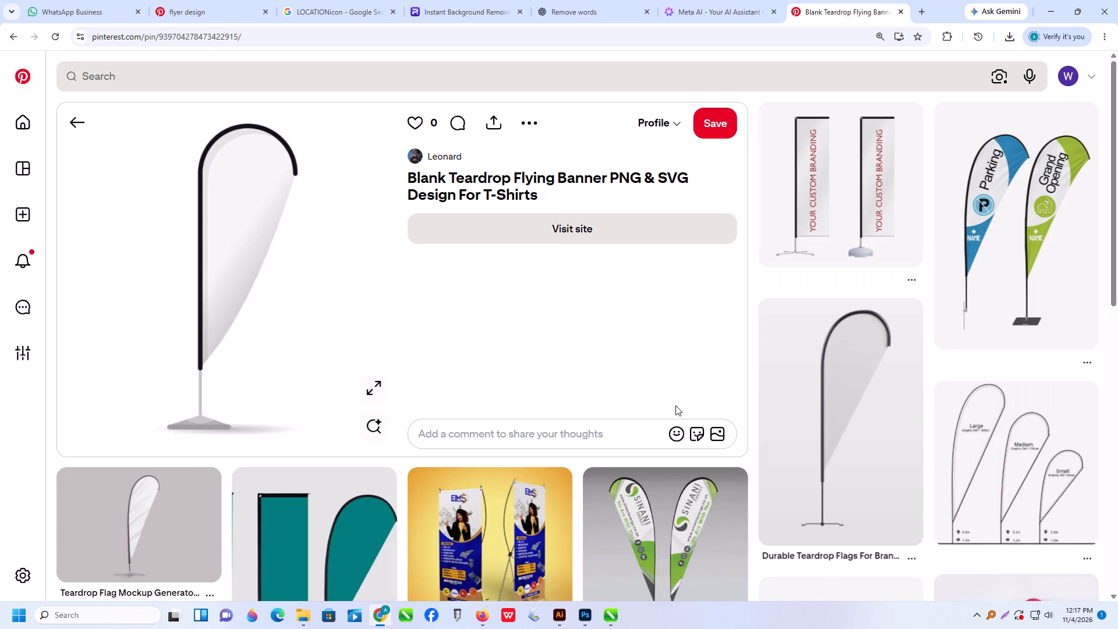
{"action": "scroll", "coordinate": [986, 298], "scroll_direction": "down", "scroll_amount": 1}
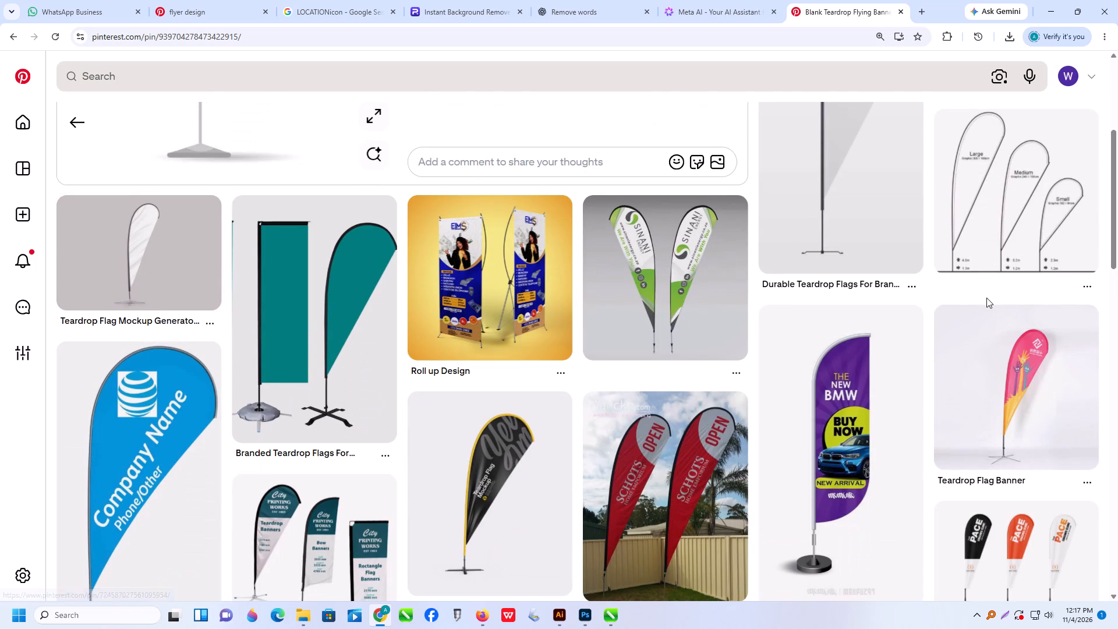
{"action": "scroll", "coordinate": [986, 298], "scroll_direction": "down", "scroll_amount": 1}
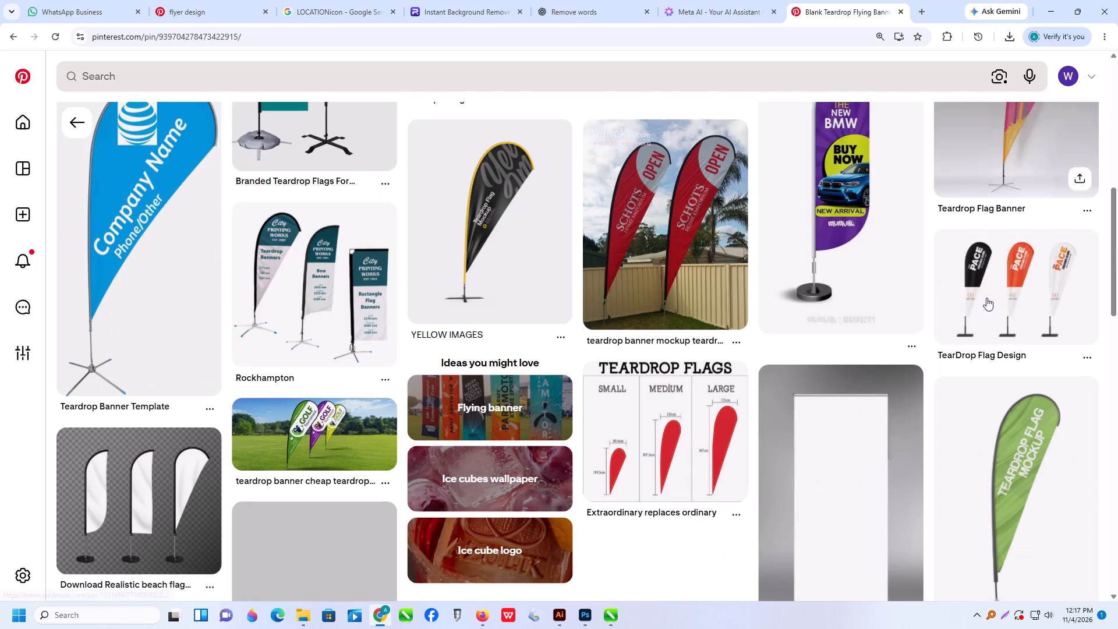
{"action": "left_click", "coordinate": [313, 323]}
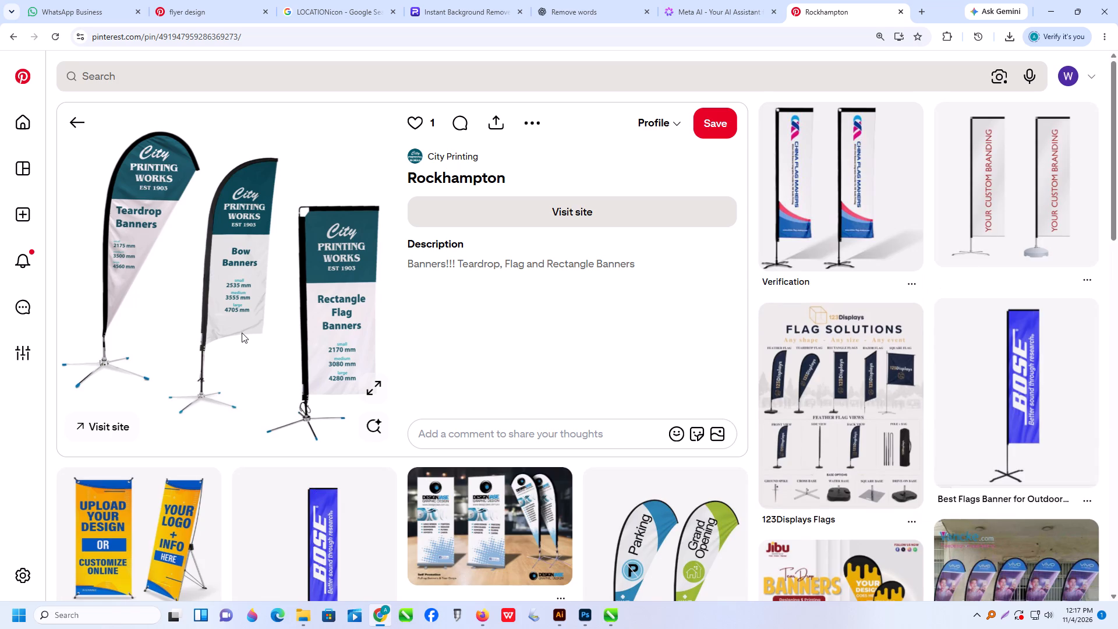
{"action": "right_click", "coordinate": [245, 281]}
{"action": "left_click", "coordinate": [317, 330]}
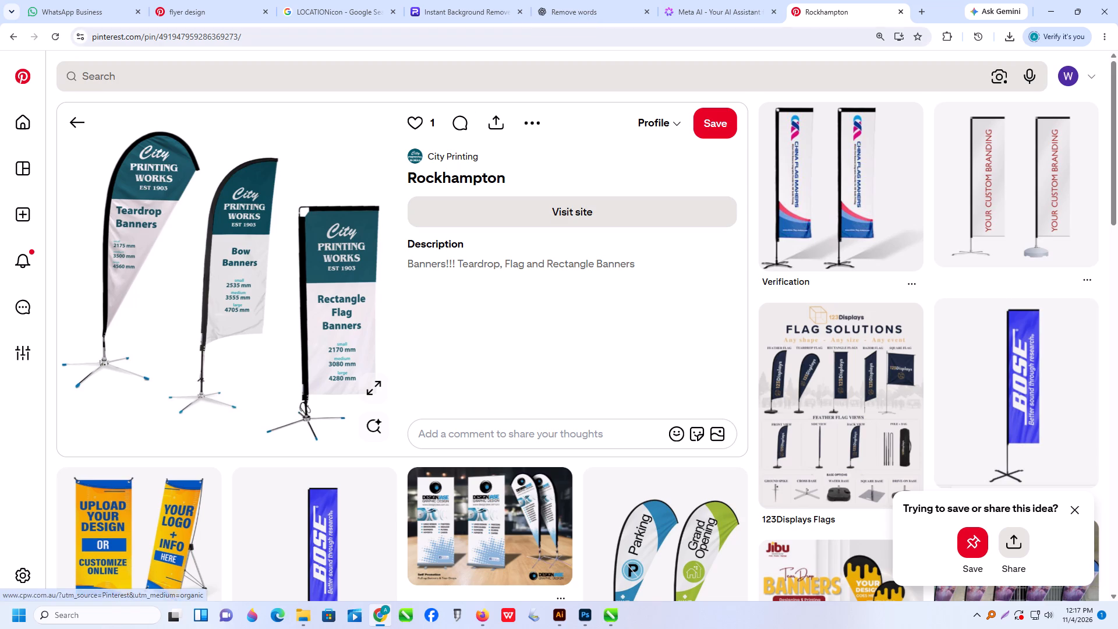
Switch to Photoroom's background remover, dismiss the promotional pop-up and paste in the copied three-banner image for background removal.
{"action": "left_click", "coordinate": [465, 10]}
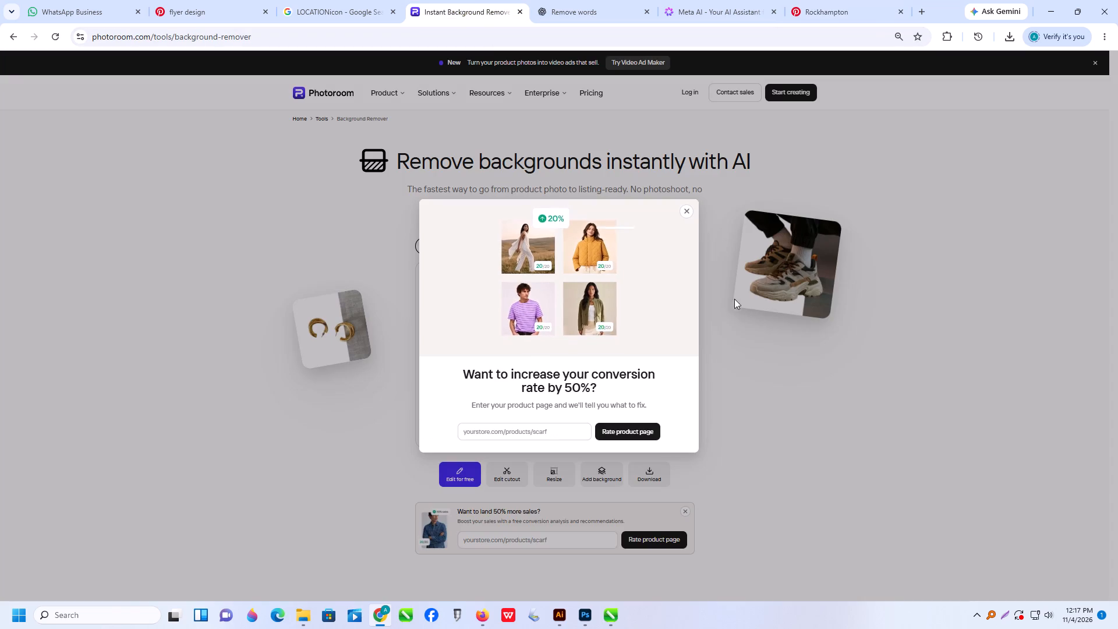
{"action": "left_click", "coordinate": [685, 213]}
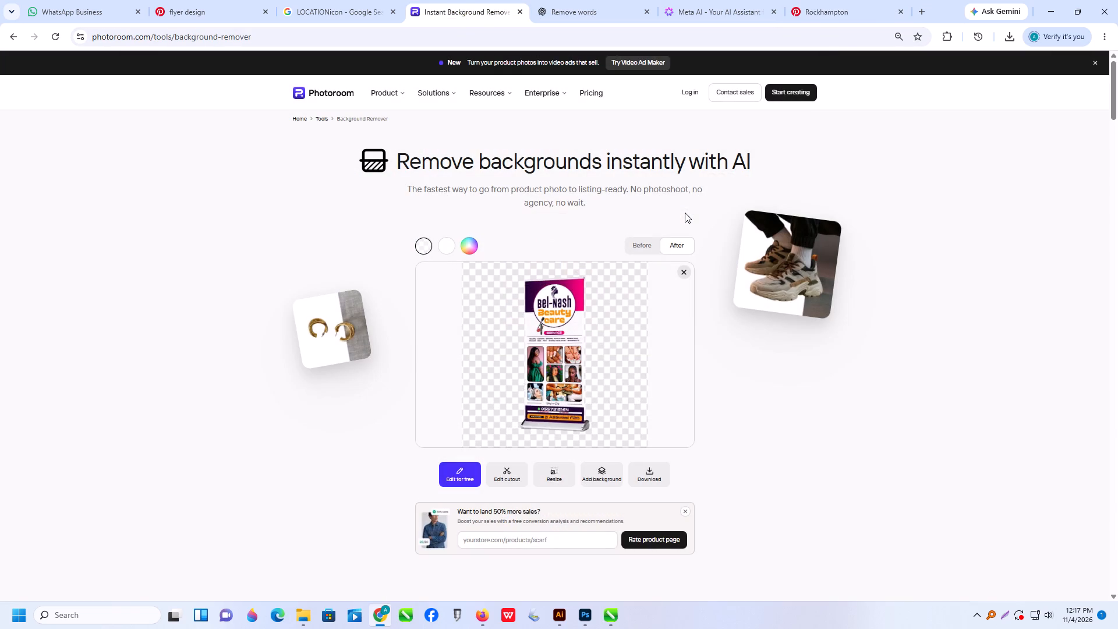
{"action": "key", "text": "ctrl+v"}
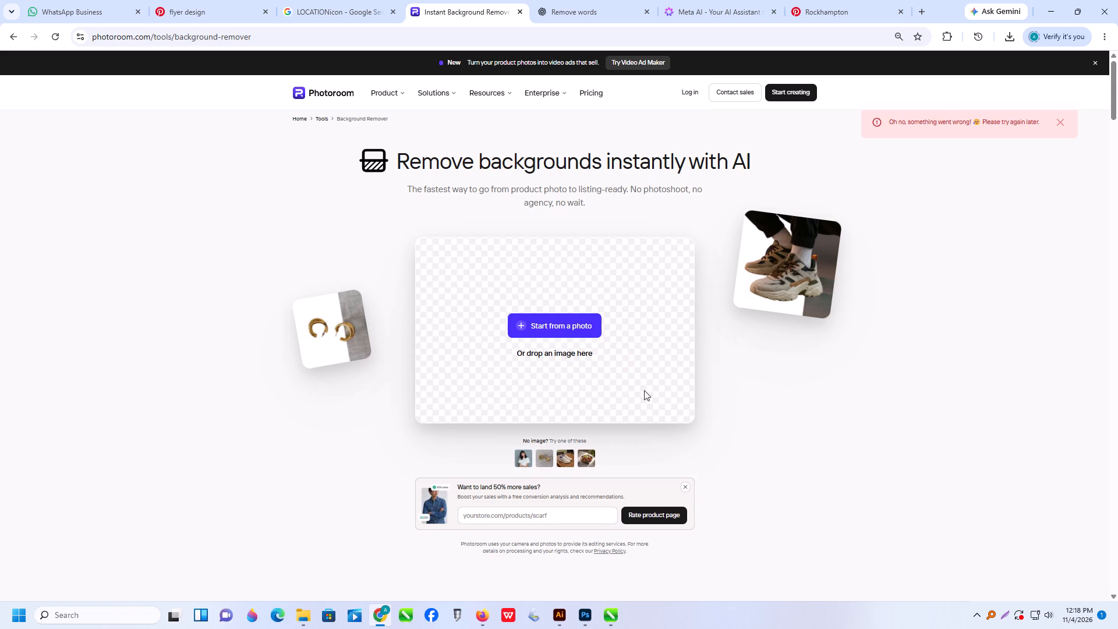
{"action": "key", "text": "ctrl+v"}
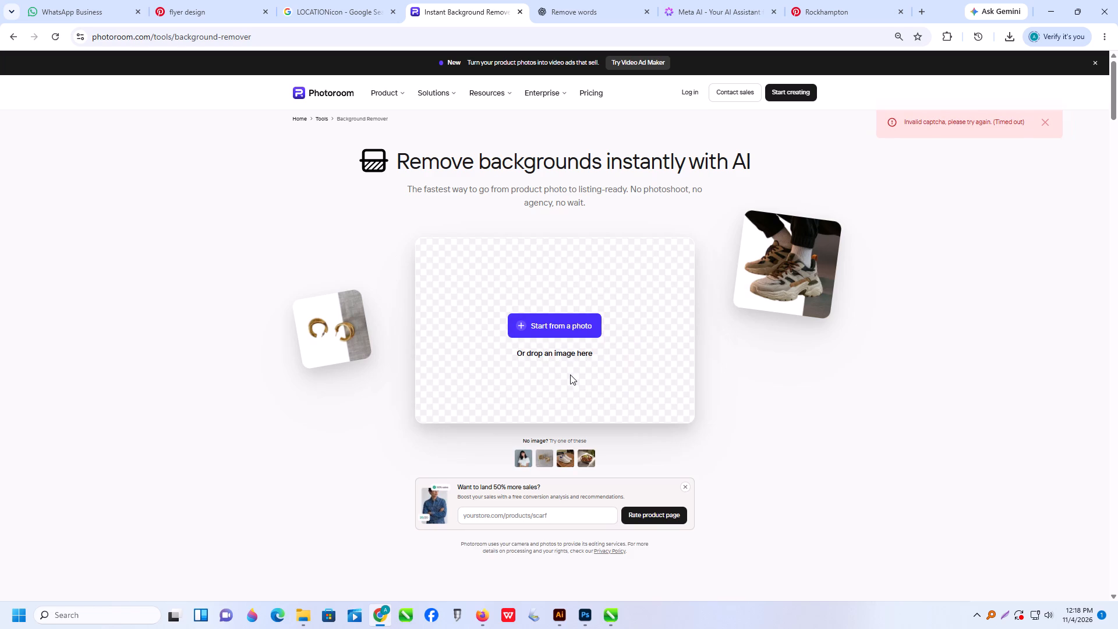
{"action": "key", "text": "ctrl+v"}
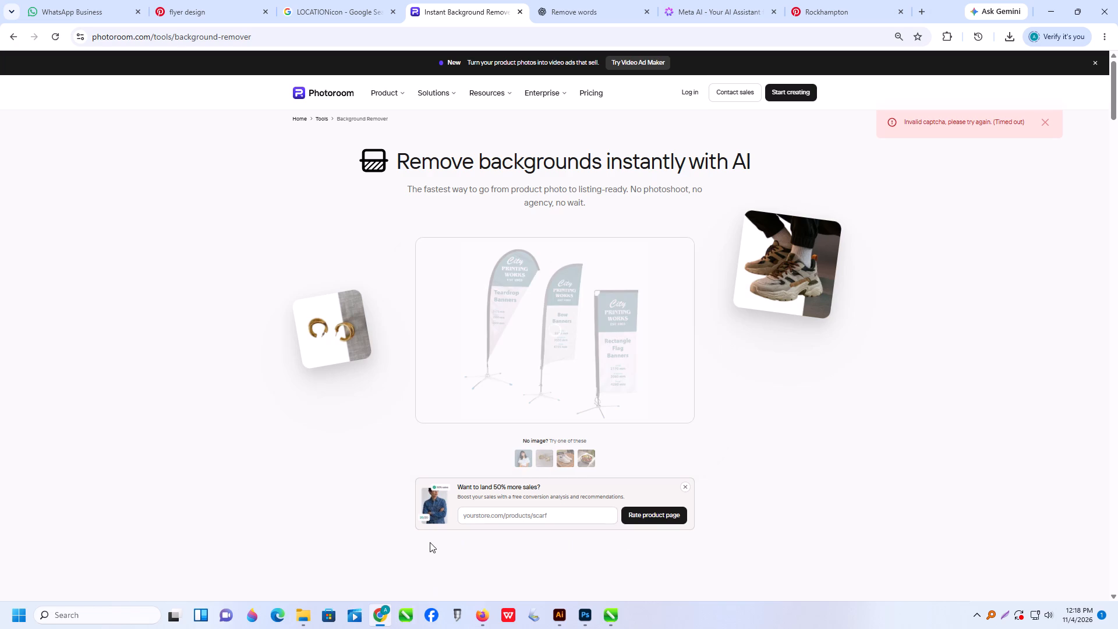
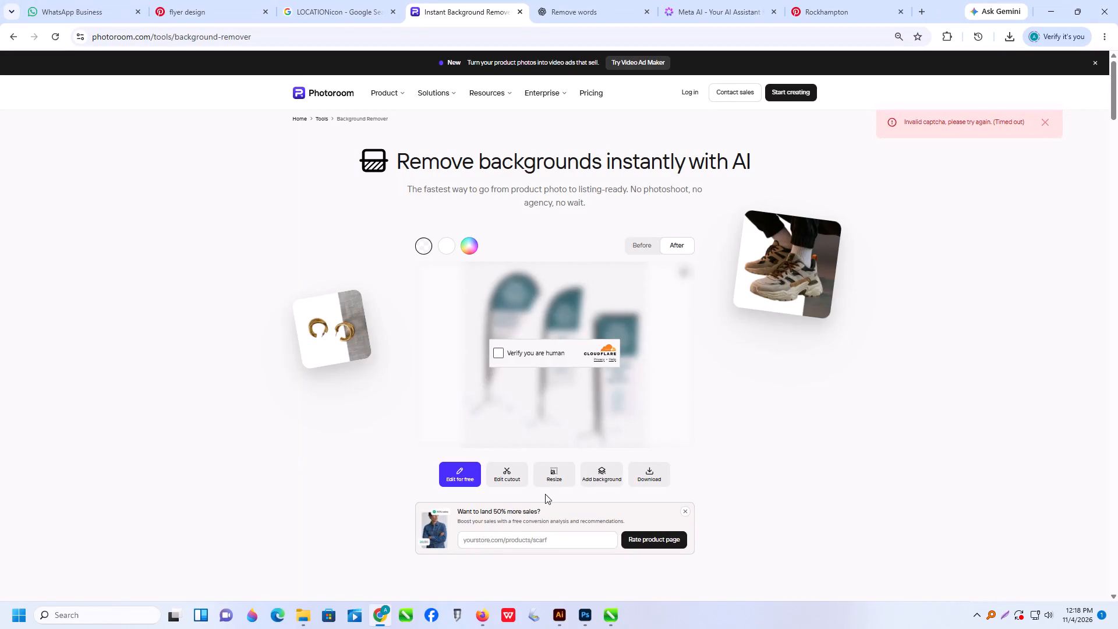
Complete the human verification, download the three-banner cutout and show the file in its Downloads folder.
{"action": "left_click", "coordinate": [498, 356]}
{"action": "left_click", "coordinate": [657, 474]}
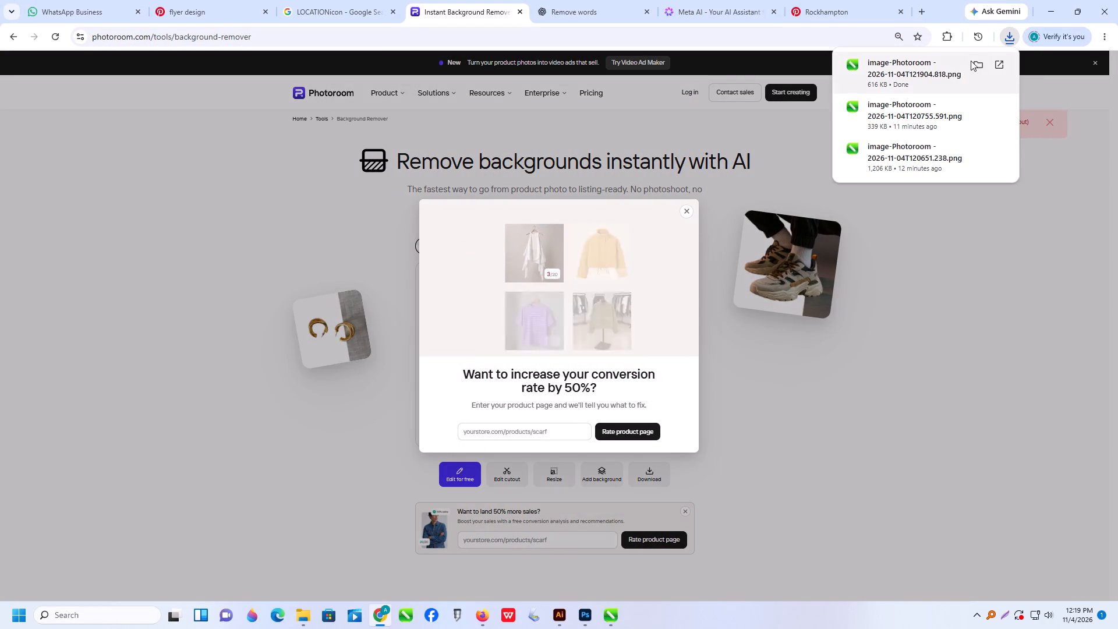
{"action": "left_click", "coordinate": [970, 65]}
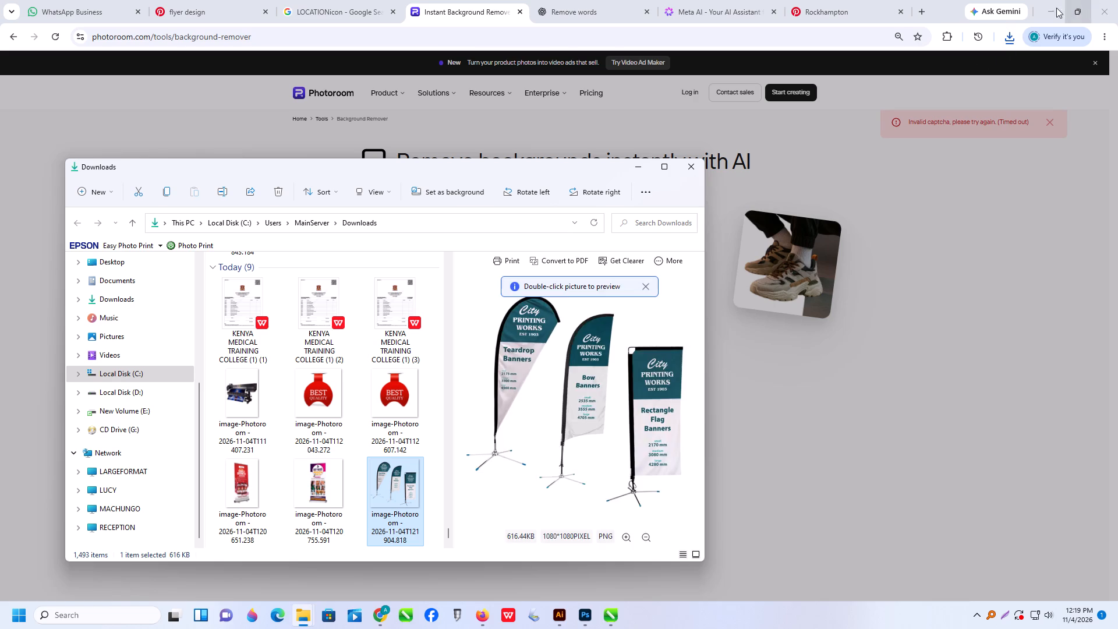
Place the downloaded three-banner cutout from the Downloads folder into the Black November flyer in Illustrator.
{"action": "left_click", "coordinate": [1054, 8]}
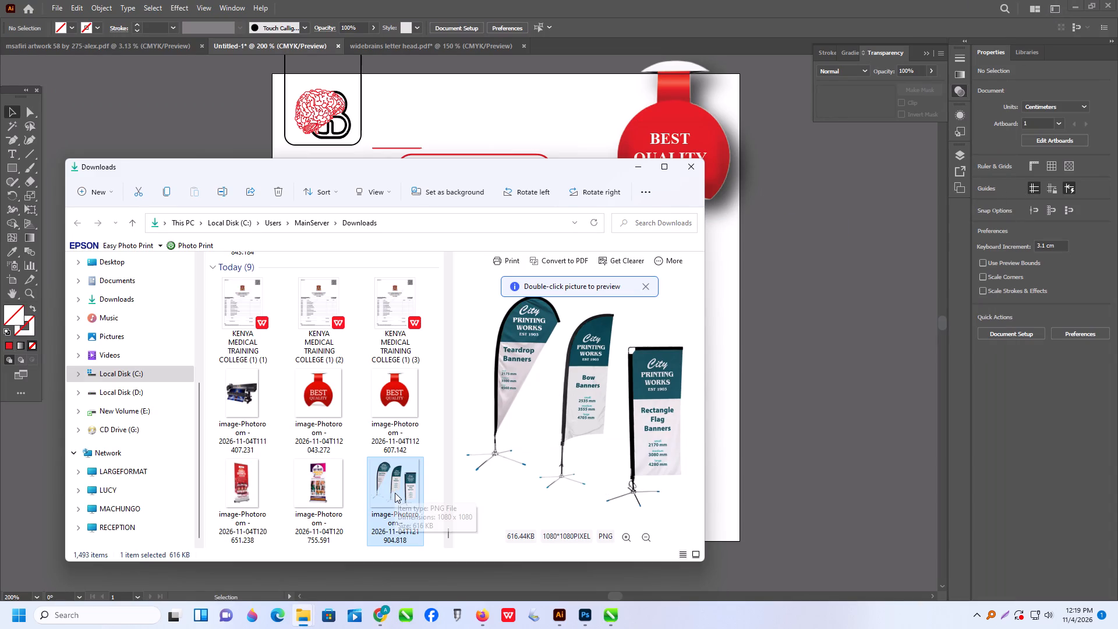
{"action": "left_click", "coordinate": [395, 493]}
{"action": "left_click_drag", "start_coordinate": [425, 480], "coordinate": [542, 441]}
{"action": "left_click_drag", "start_coordinate": [575, 433], "coordinate": [742, 524]}
{"action": "left_click", "coordinate": [794, 487]}
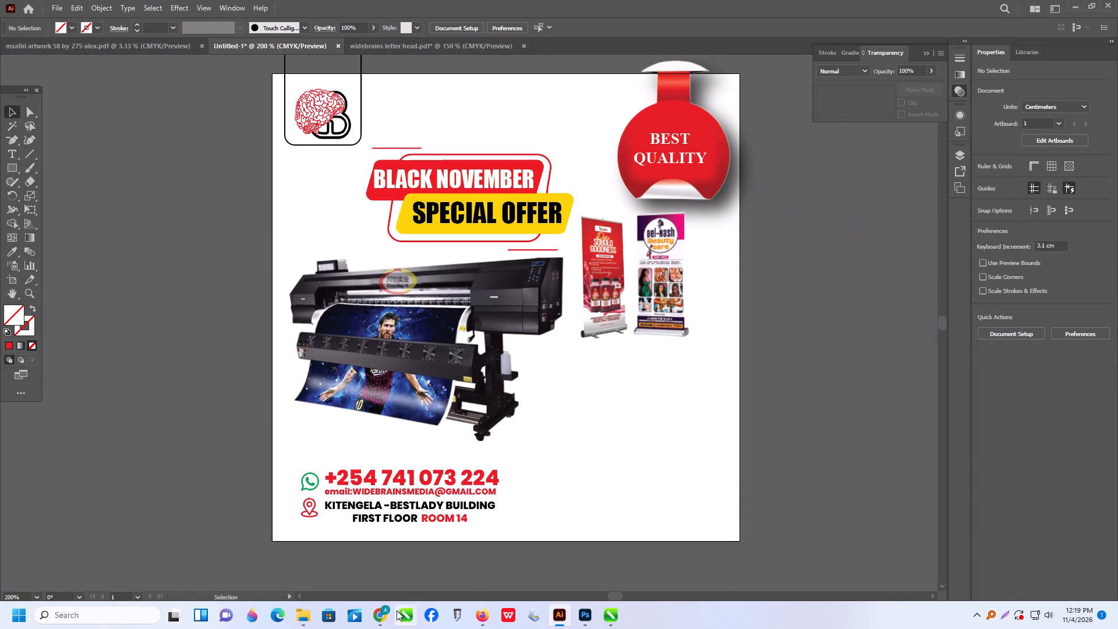
{"action": "left_click", "coordinate": [302, 614]}
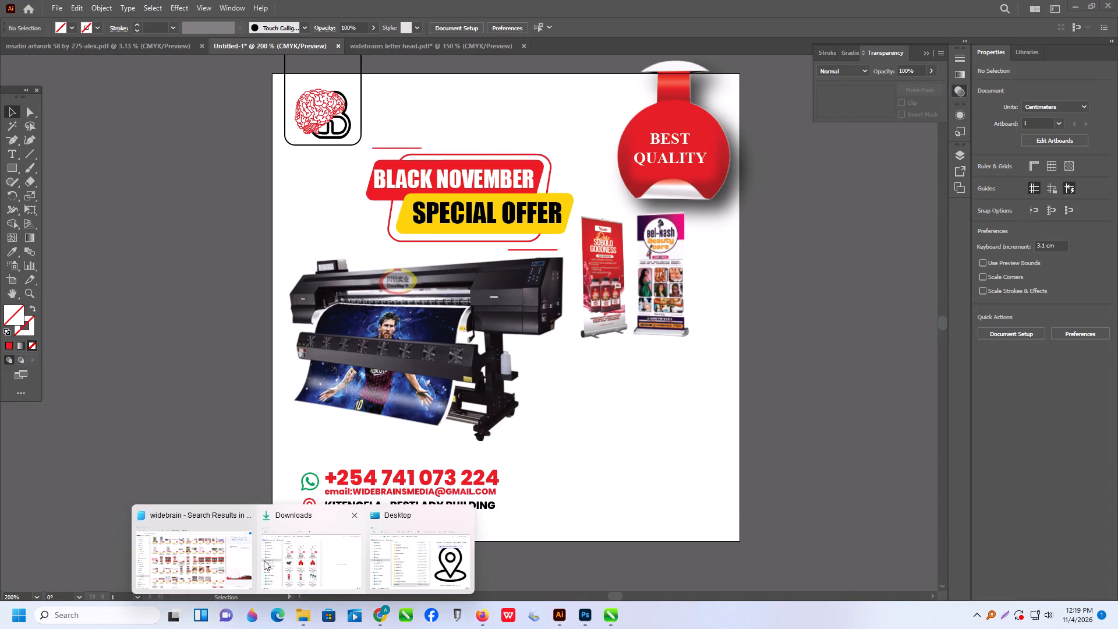
{"action": "left_click", "coordinate": [208, 567]}
{"action": "left_click", "coordinate": [1053, 1]}
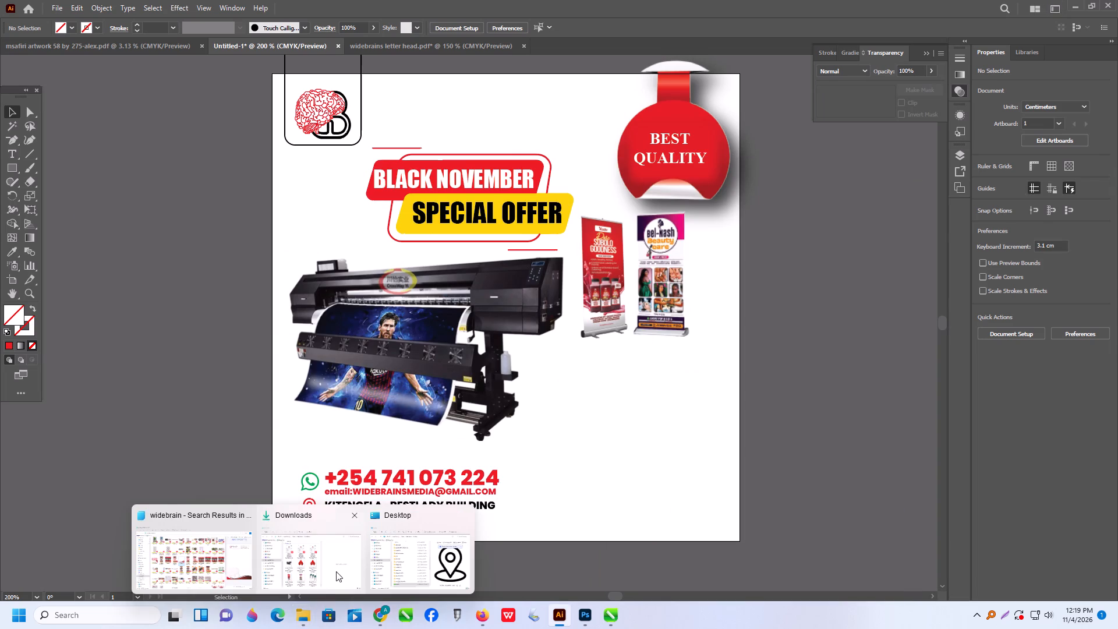
{"action": "left_click", "coordinate": [336, 571]}
{"action": "left_click_drag", "start_coordinate": [391, 512], "coordinate": [841, 446]}
{"action": "left_click", "coordinate": [841, 446]}
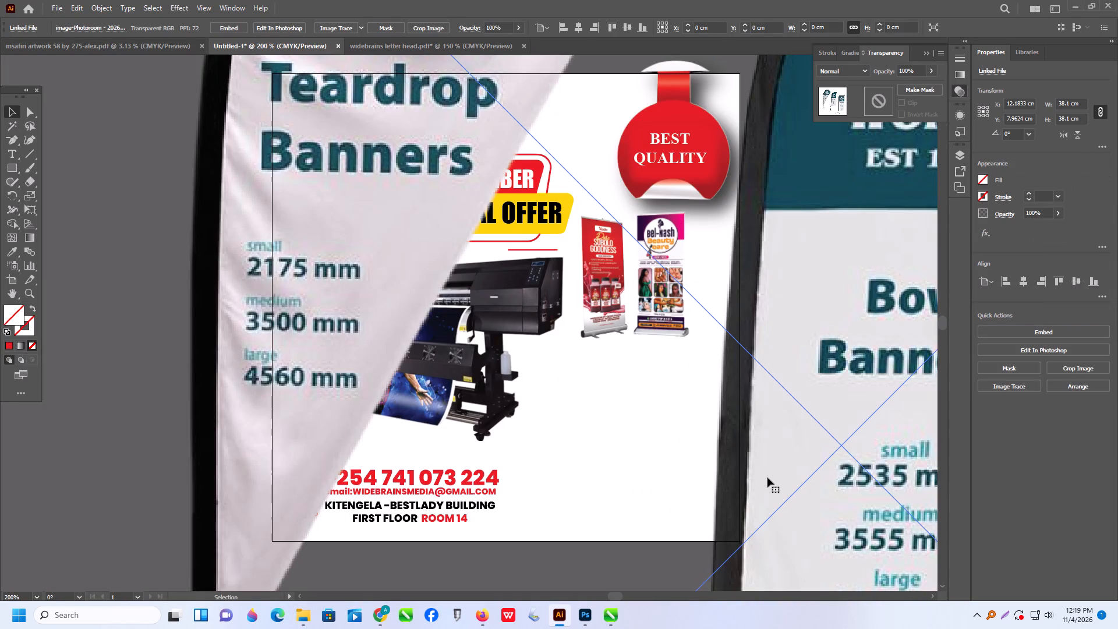
Scale the placed three-banner image down to about 3.65 cm square and move it to the artboard's lower right area.
{"action": "scroll", "coordinate": [636, 525], "scroll_direction": "down", "scroll_amount": 8, "text": "alt"}
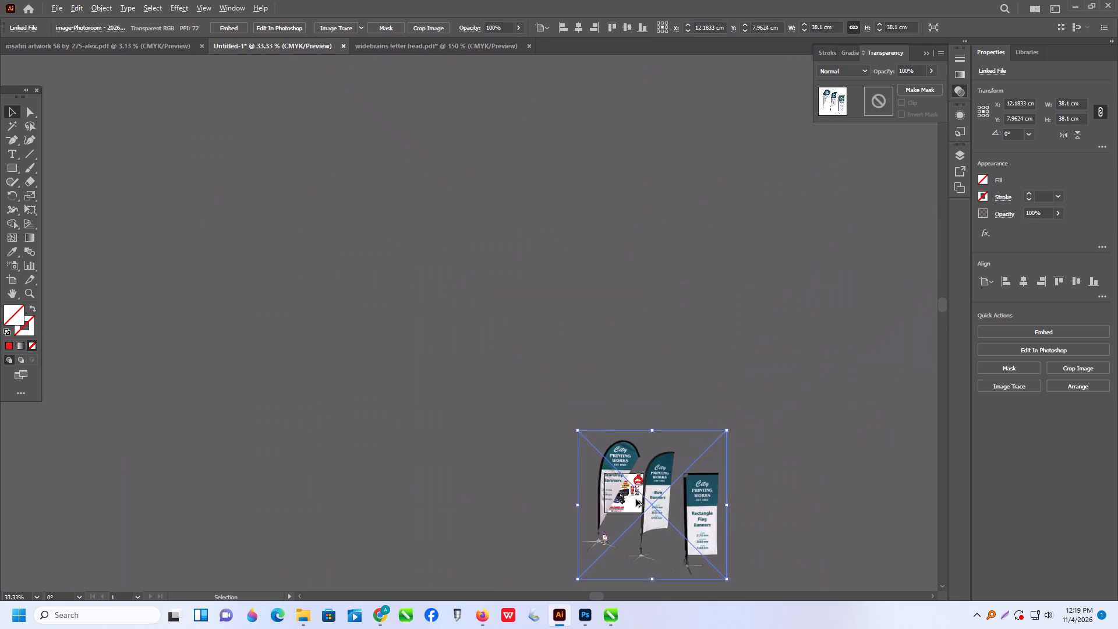
{"action": "scroll", "coordinate": [663, 494], "scroll_direction": "down", "scroll_amount": 2}
{"action": "left_click_drag", "start_coordinate": [704, 532], "coordinate": [619, 431], "text": "shift"}
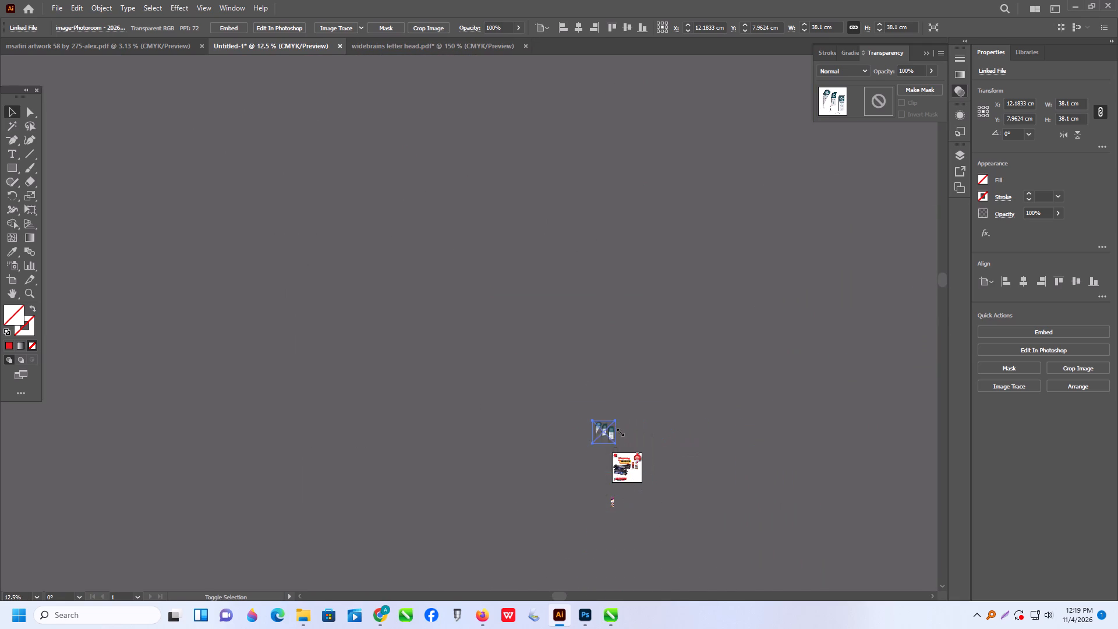
{"action": "left_click_drag", "start_coordinate": [619, 431], "coordinate": [618, 431], "text": "shift"}
{"action": "scroll", "coordinate": [604, 430], "scroll_direction": "up", "scroll_amount": 1, "text": "alt"}
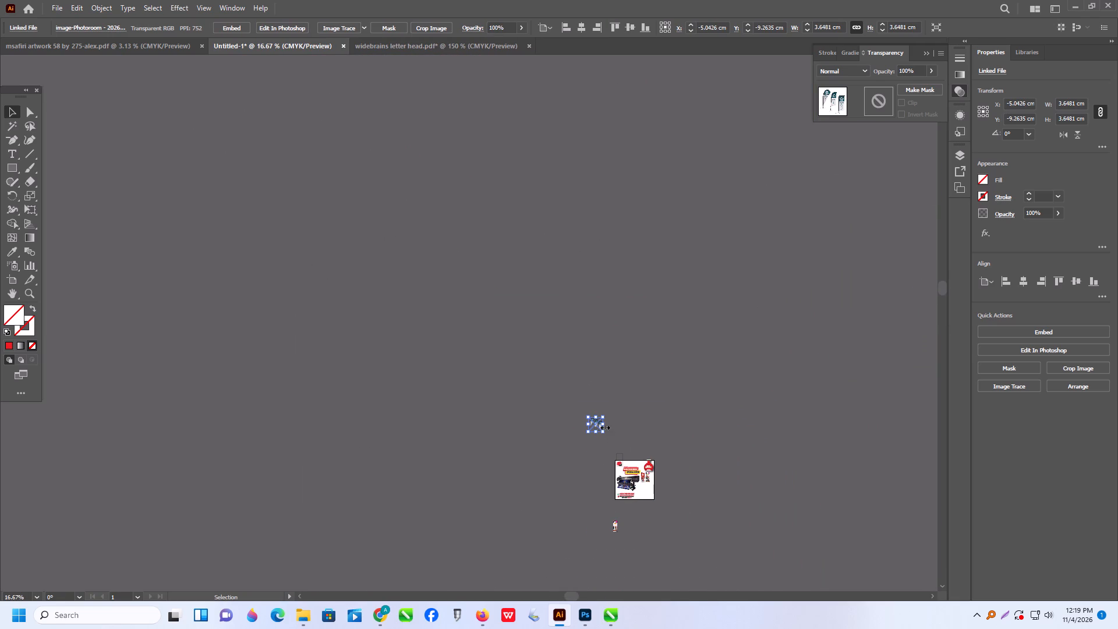
{"action": "left_click_drag", "start_coordinate": [595, 424], "coordinate": [646, 489]}
{"action": "scroll", "coordinate": [635, 495], "scroll_direction": "up", "scroll_amount": 4, "text": "alt"}
Delete the spare roll-up banner image that lies below the artboard.
{"action": "left_click_drag", "start_coordinate": [569, 579], "coordinate": [716, 387]}
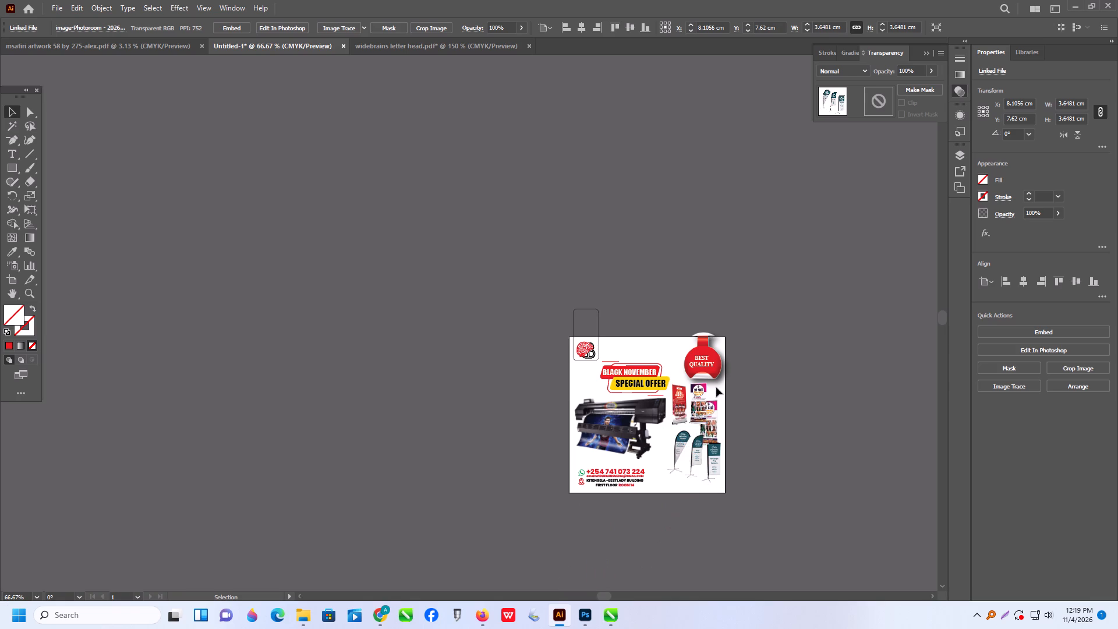
{"action": "left_click_drag", "start_coordinate": [716, 387], "coordinate": [717, 384]}
{"action": "scroll", "coordinate": [714, 400], "scroll_direction": "up", "scroll_amount": 3, "text": "alt"}
{"action": "key", "text": "Delete"}
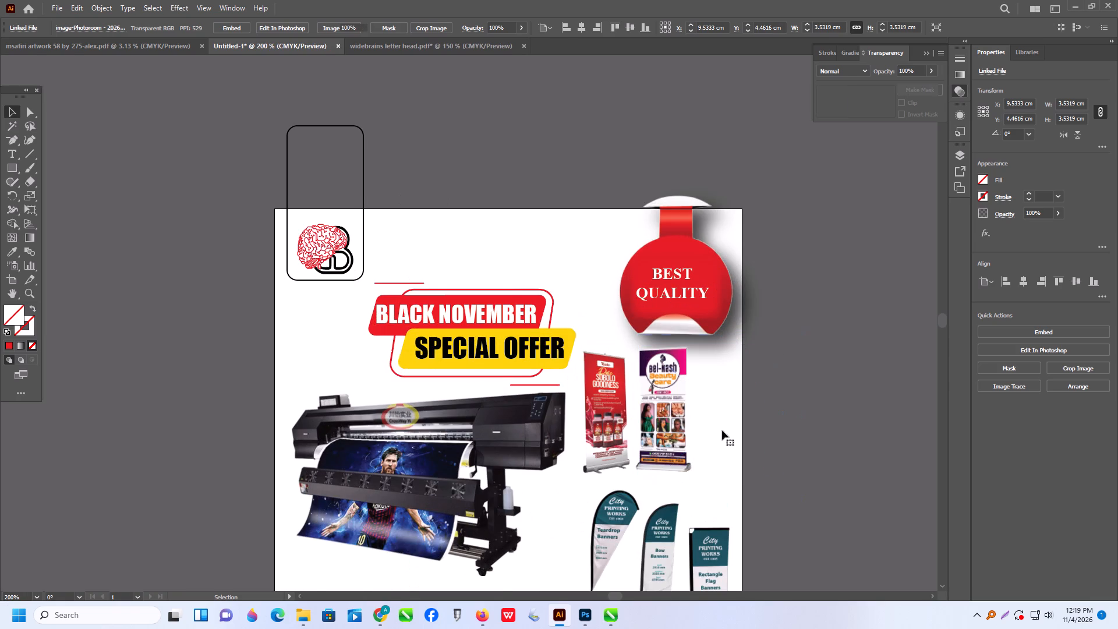
Resize the three-banner image to about 2.9 cm square and position it beneath the two roll-up banners.
{"action": "scroll", "coordinate": [696, 491], "scroll_direction": "down", "scroll_amount": 4}
{"action": "left_click_drag", "start_coordinate": [690, 529], "coordinate": [680, 512]}
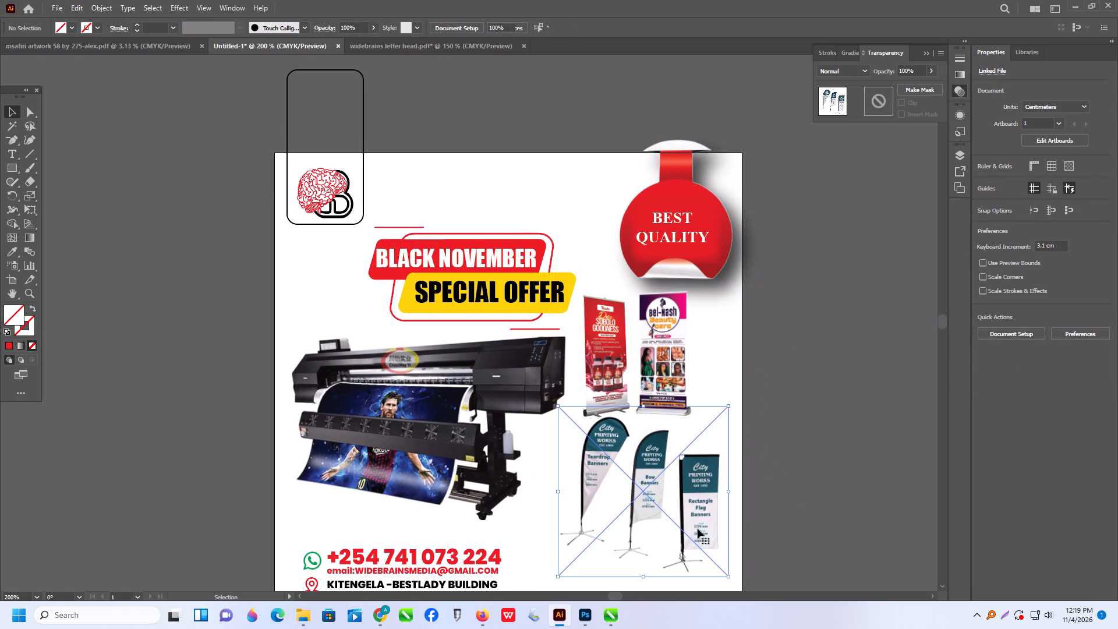
{"action": "left_click_drag", "start_coordinate": [728, 575], "coordinate": [653, 504], "text": "shift"}
{"action": "left_click_drag", "start_coordinate": [621, 472], "coordinate": [657, 485]}
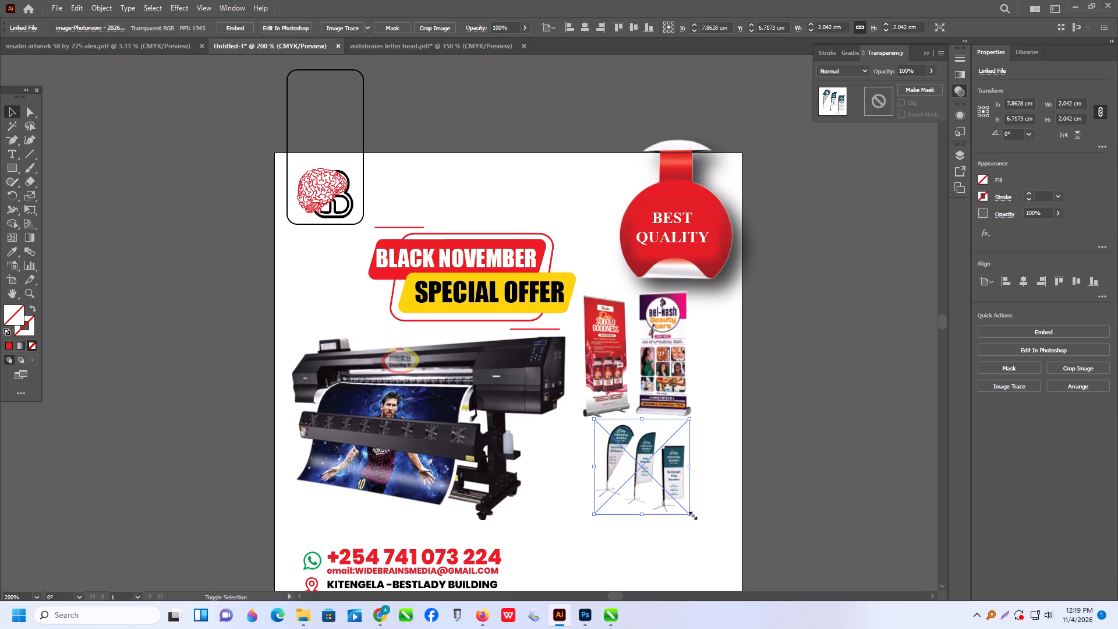
{"action": "left_click_drag", "start_coordinate": [692, 514], "coordinate": [708, 550], "text": "shift"}
{"action": "left_click_drag", "start_coordinate": [694, 510], "coordinate": [695, 502]}
{"action": "left_click_drag", "start_coordinate": [596, 525], "coordinate": [578, 554], "text": "shift"}
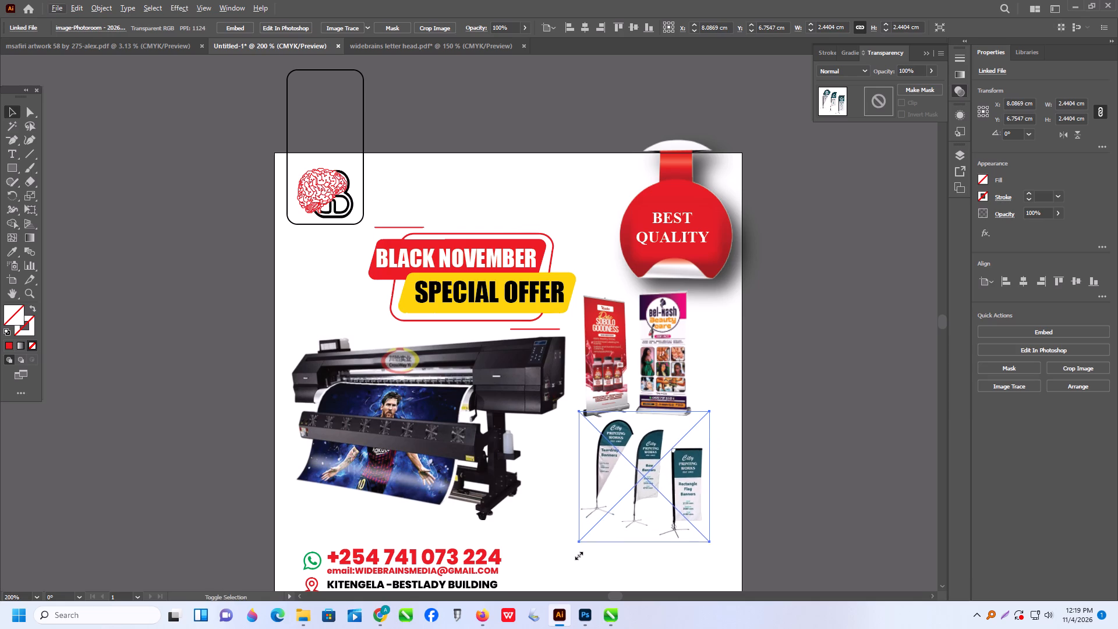
{"action": "left_click_drag", "start_coordinate": [578, 554], "coordinate": [572, 560], "text": "shift"}
{"action": "left_click_drag", "start_coordinate": [698, 483], "coordinate": [690, 481]}
Crop the three-banner image, extending the crop area's lower edge down to include the banner stands.
{"action": "left_click", "coordinate": [426, 26]}
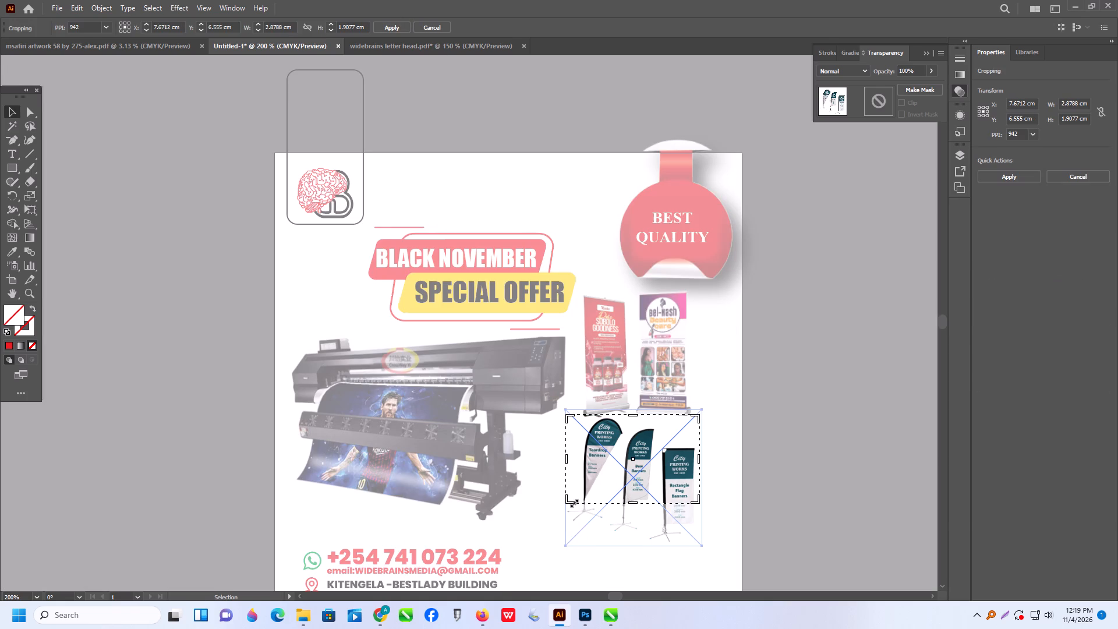
{"action": "left_click_drag", "start_coordinate": [631, 503], "coordinate": [629, 542]}
{"action": "key", "text": "Return"}
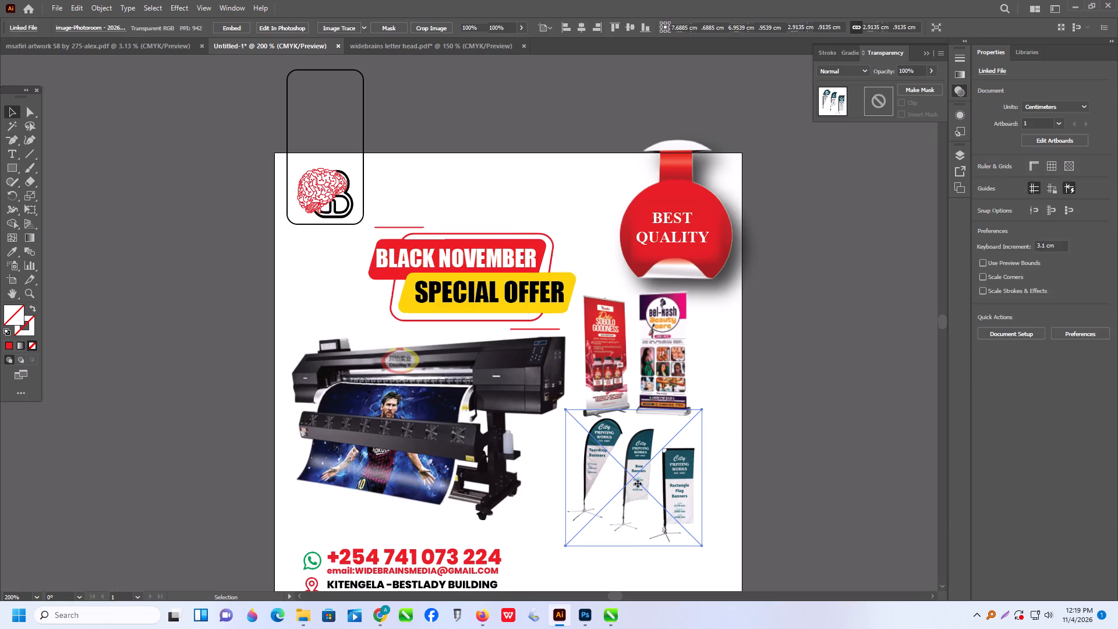
Select both roll-up banner images and move them up slightly, closer to the Best Quality badge.
{"action": "left_click", "coordinate": [682, 331]}
{"action": "left_click", "coordinate": [595, 342], "text": "shift"}
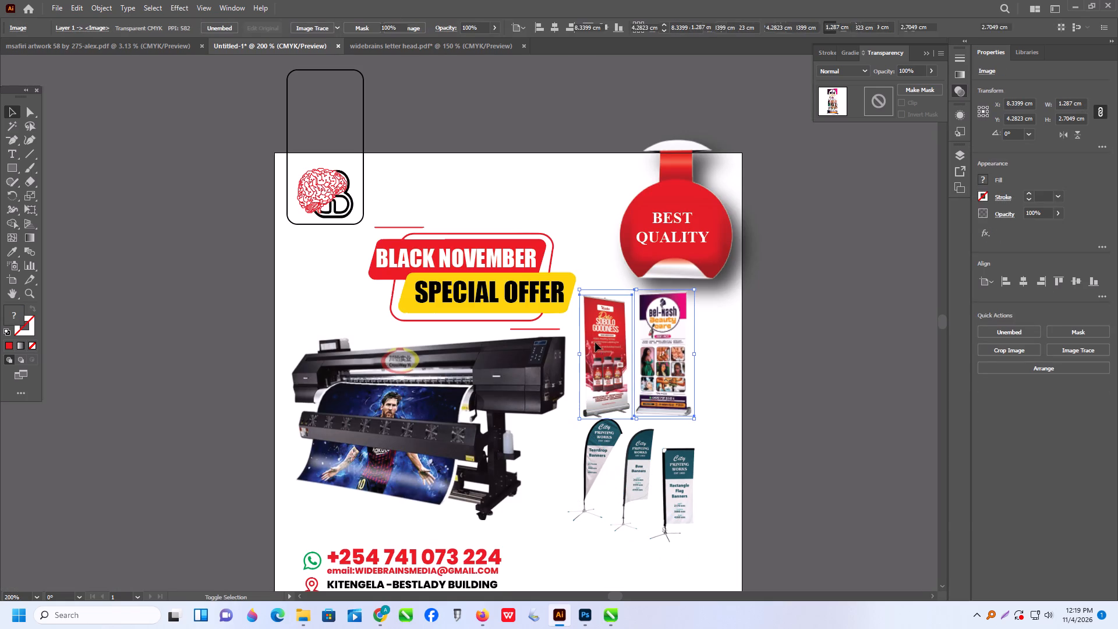
{"action": "left_click_drag", "start_coordinate": [652, 369], "coordinate": [652, 362]}
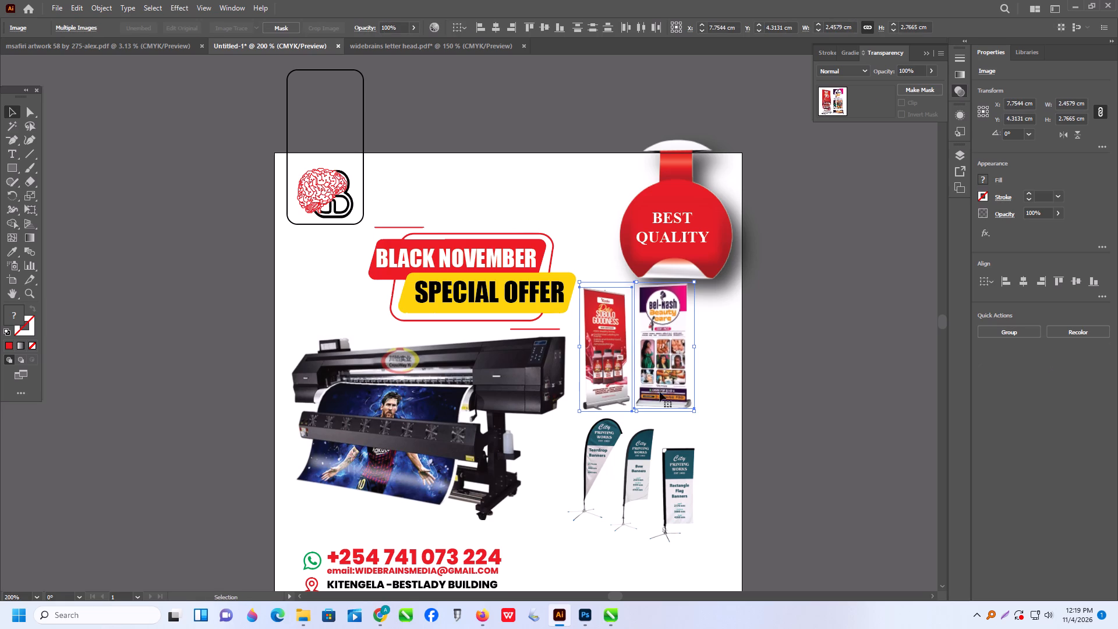
Scale the roll-ups and three-banner image together to about 3.01 × 5.82 cm and shift them slightly down, clear of the Special Offer label.
{"action": "left_click", "coordinate": [666, 487], "text": "shift"}
{"action": "left_click", "coordinate": [668, 495]}
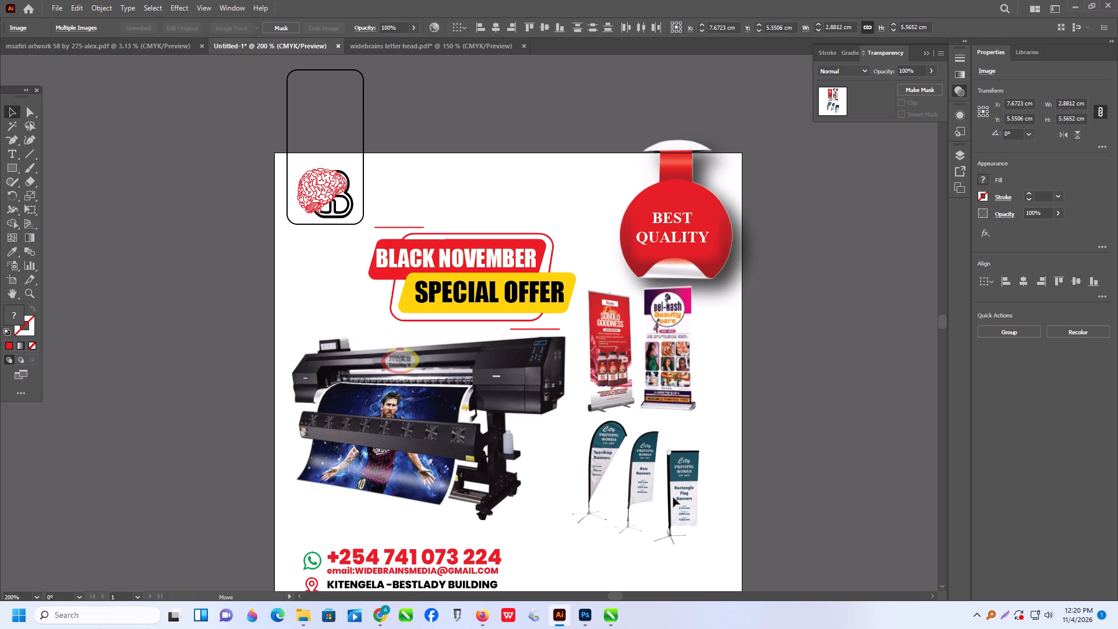
{"action": "left_click_drag", "start_coordinate": [571, 544], "coordinate": [562, 574], "text": "shift"}
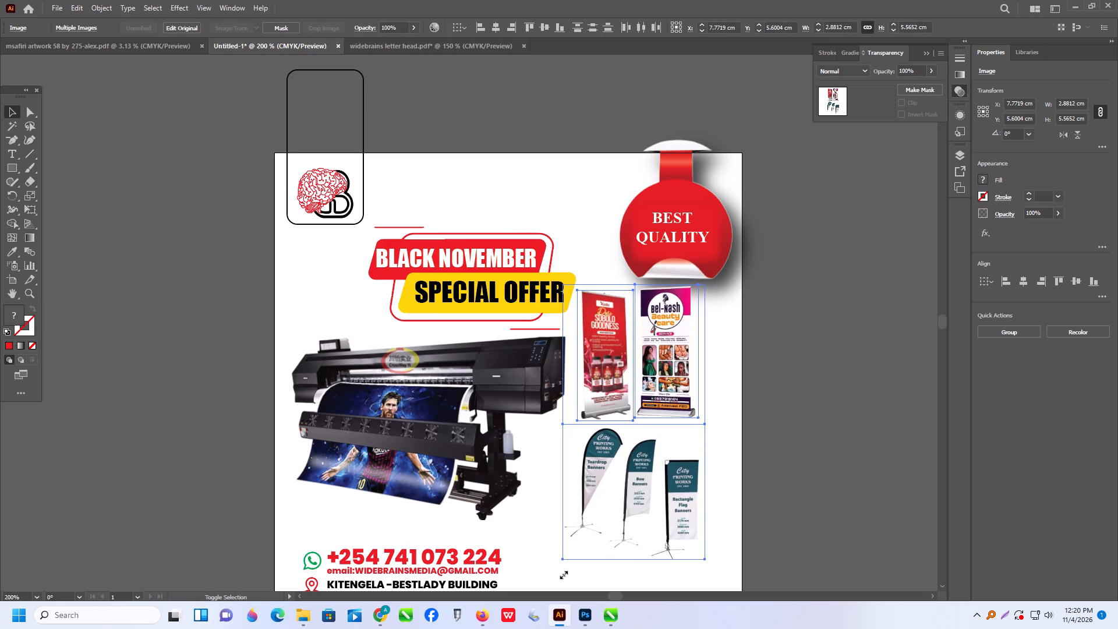
{"action": "left_click_drag", "start_coordinate": [562, 574], "coordinate": [562, 573], "text": "shift"}
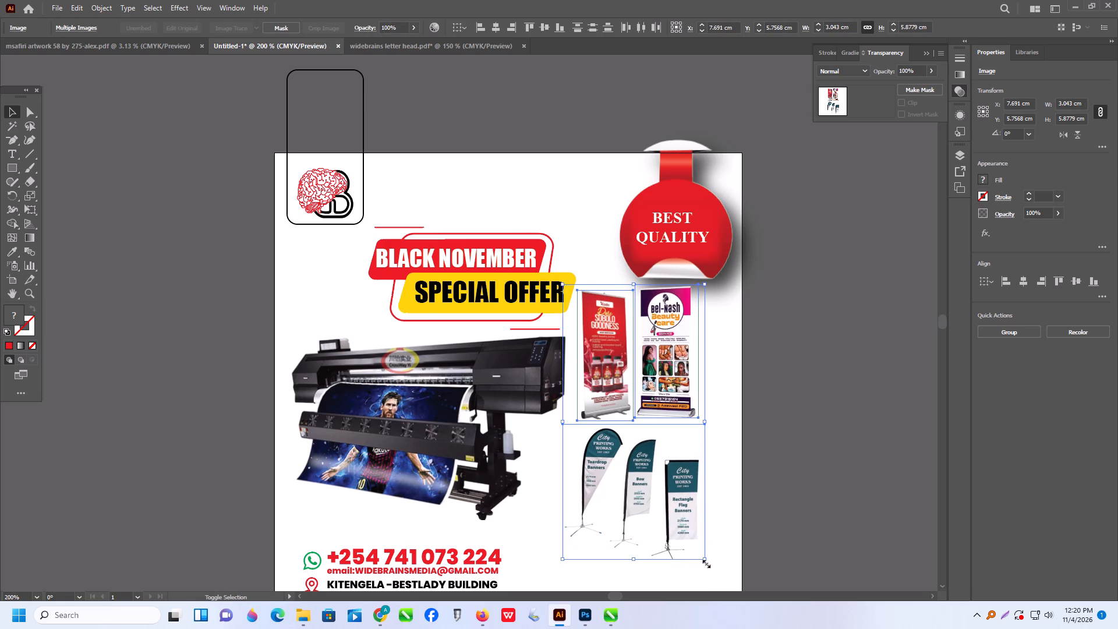
{"action": "left_click_drag", "start_coordinate": [706, 562], "coordinate": [707, 529], "text": "shift"}
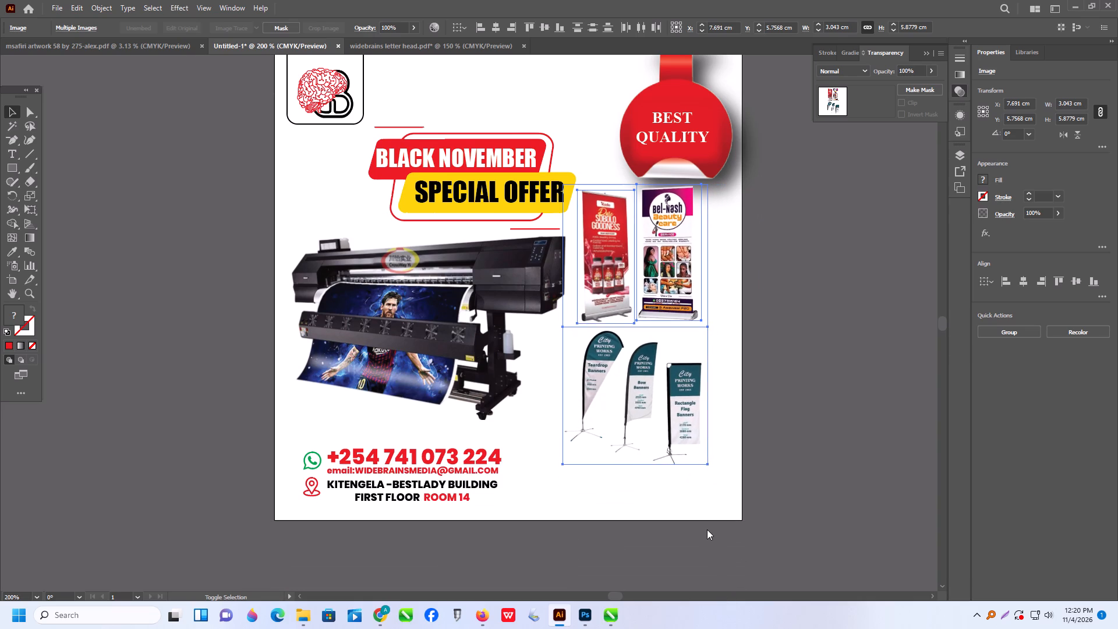
{"action": "left_click_drag", "start_coordinate": [707, 529], "coordinate": [703, 526], "text": "shift"}
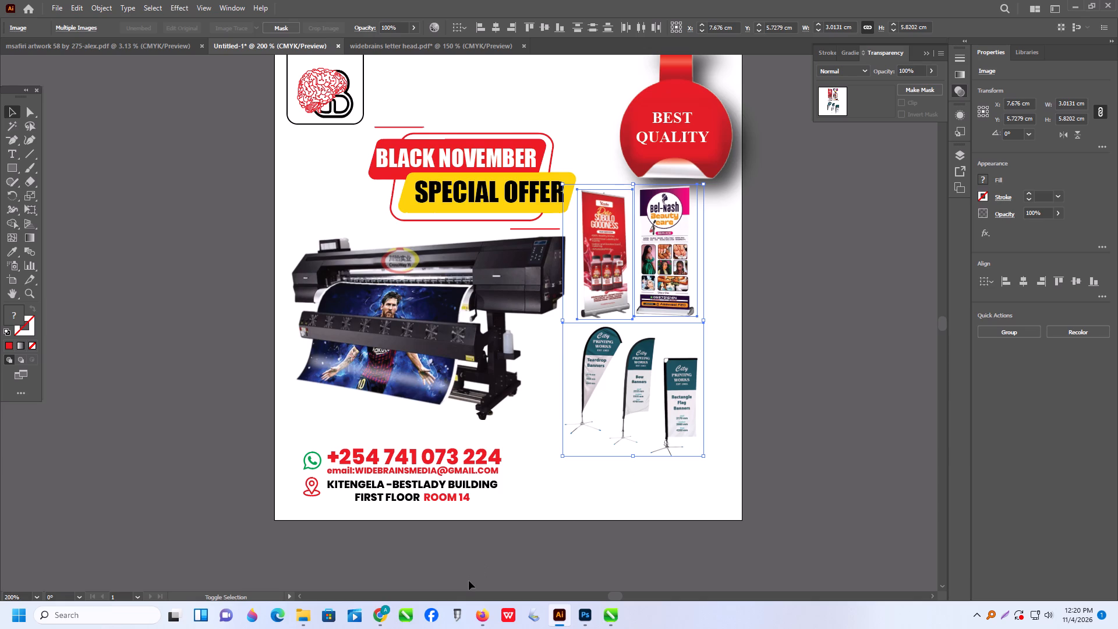
{"action": "scroll", "coordinate": [617, 423], "scroll_direction": "down", "scroll_amount": 2, "text": "alt"}
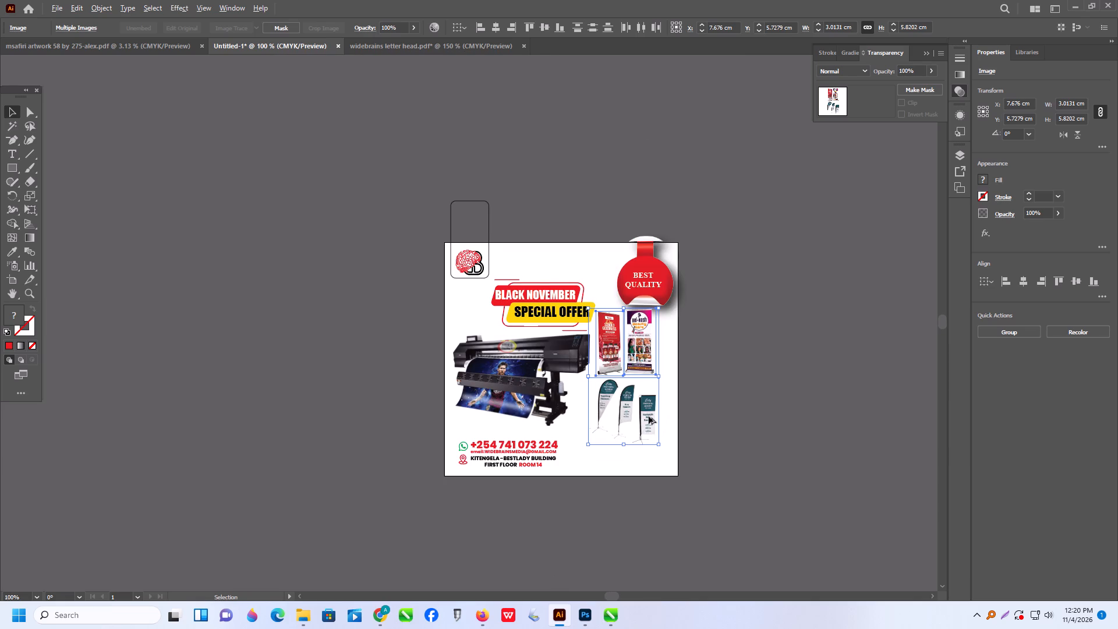
{"action": "scroll", "coordinate": [649, 416], "scroll_direction": "up", "scroll_amount": 1, "text": "alt"}
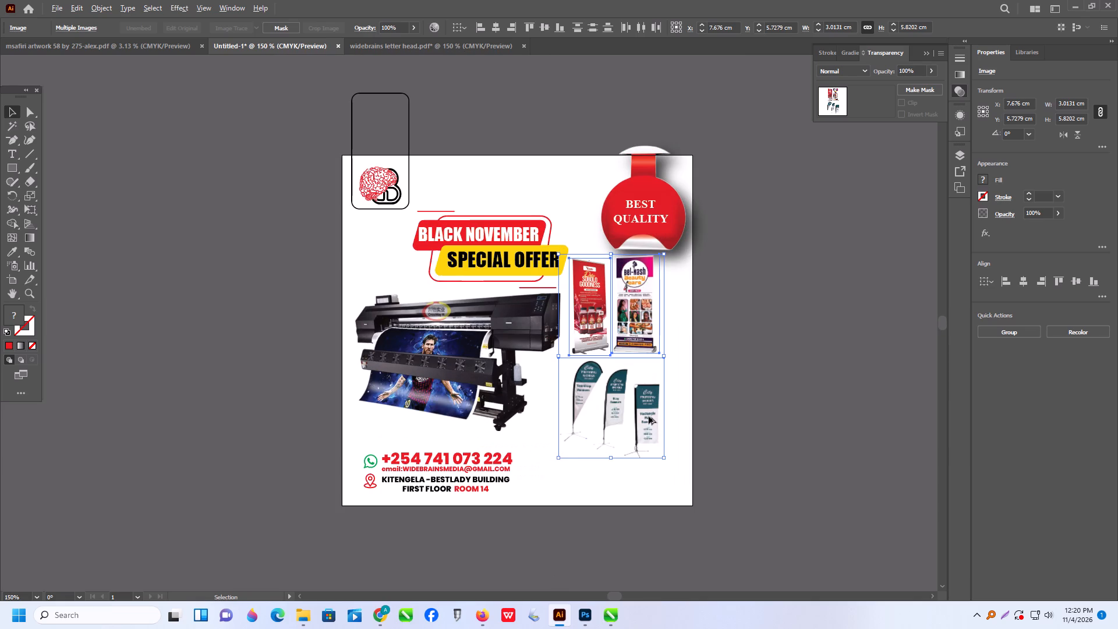
{"action": "scroll", "coordinate": [649, 416], "scroll_direction": "down", "scroll_amount": 1, "text": "alt"}
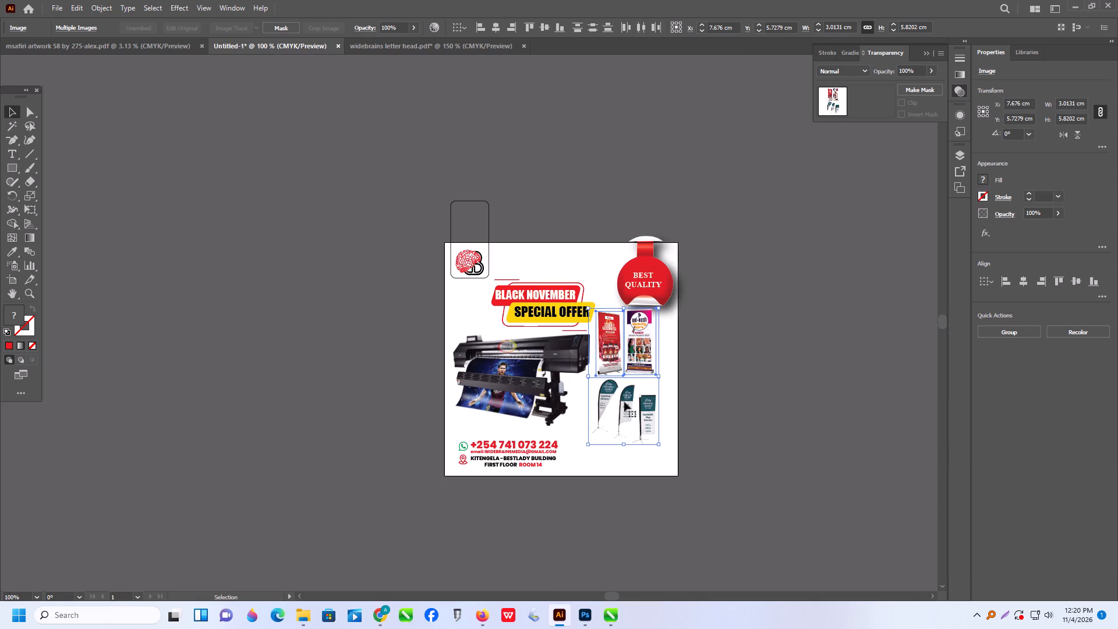
{"action": "left_click_drag", "start_coordinate": [629, 406], "coordinate": [633, 412]}
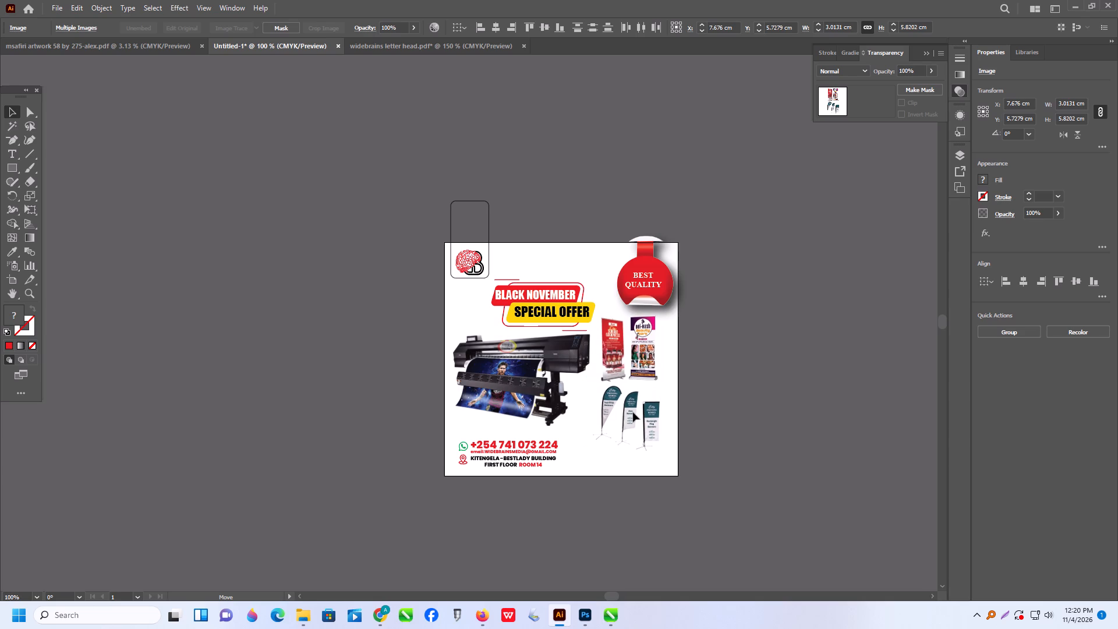
{"action": "left_click_drag", "start_coordinate": [633, 412], "coordinate": [628, 412]}
Scale only the two roll-up banner images down to about 2.2 × 2.5 cm and move them closer to the printer.
{"action": "left_click", "coordinate": [734, 403]}
{"action": "left_click", "coordinate": [636, 366]}
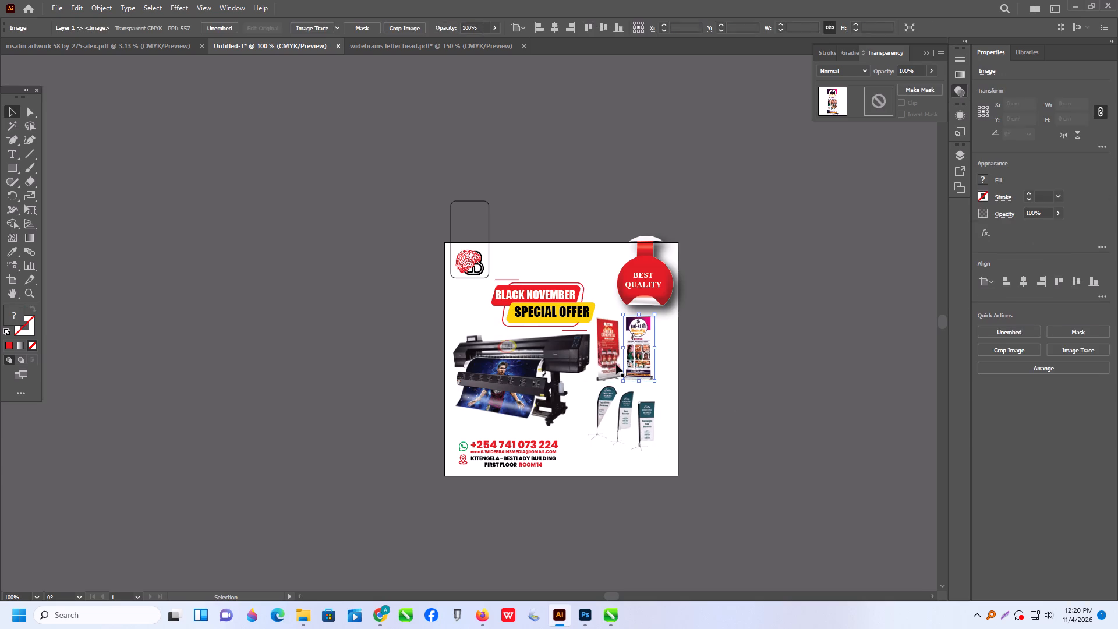
{"action": "left_click", "coordinate": [616, 365], "text": "shift"}
{"action": "left_click_drag", "start_coordinate": [654, 380], "coordinate": [646, 380], "text": "shift"}
{"action": "left_click", "coordinate": [646, 380], "text": "shift"}
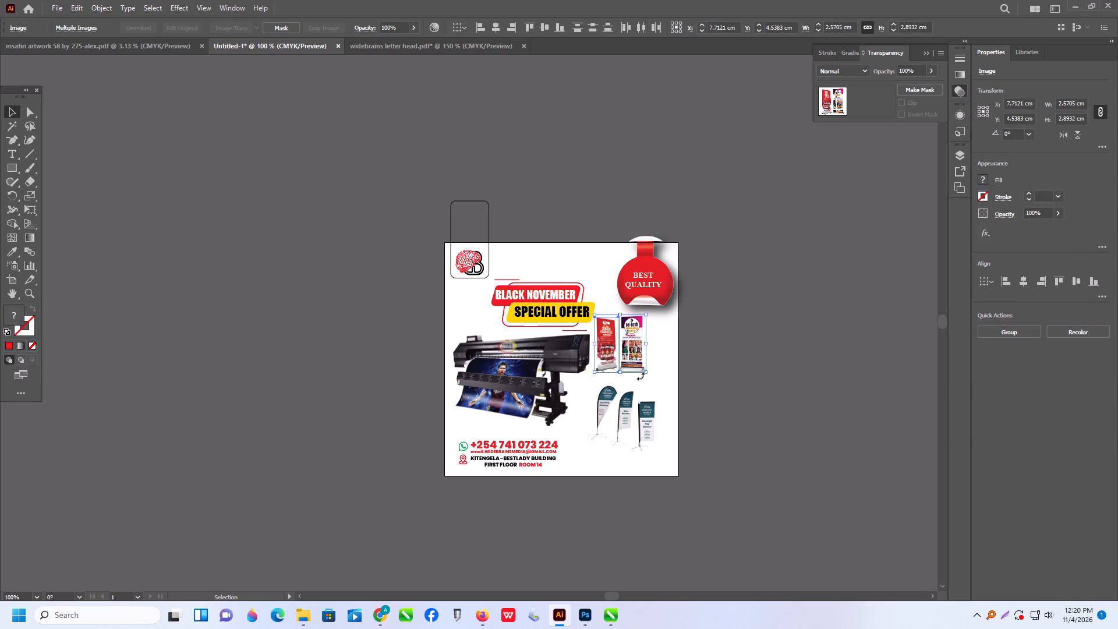
{"action": "scroll", "coordinate": [621, 341], "scroll_direction": "up", "scroll_amount": 2, "text": "alt"}
{"action": "left_click_drag", "start_coordinate": [644, 344], "coordinate": [635, 354]}
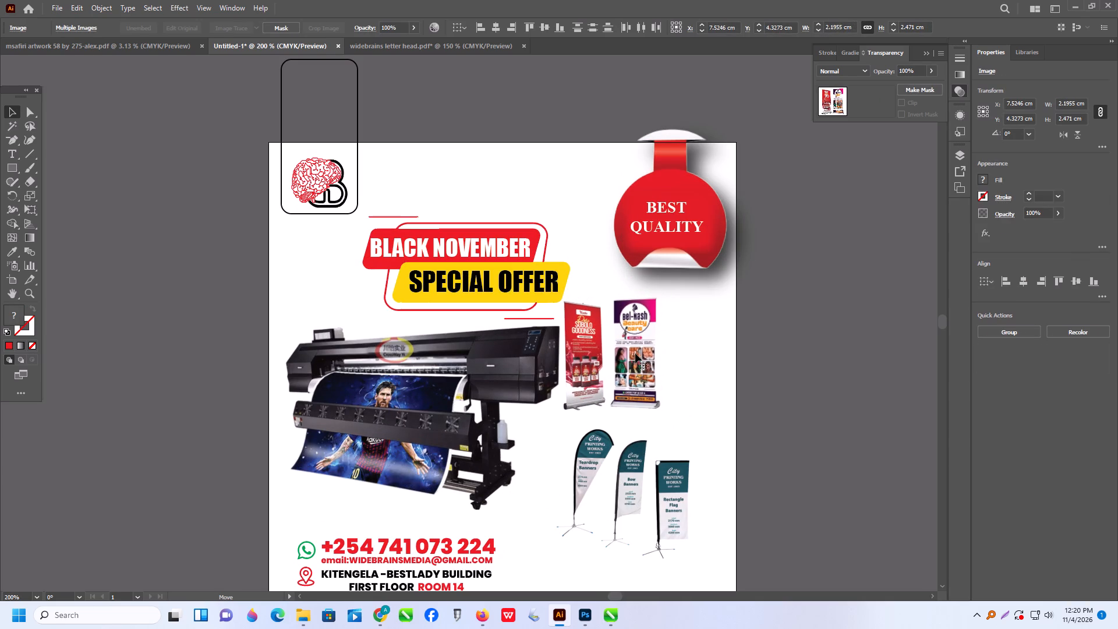
Move the three-banner image beside the roll-ups and scale it down to about 1.95 × 1.85 cm, inside the flyer's edge.
{"action": "left_click_drag", "start_coordinate": [652, 468], "coordinate": [744, 331]}
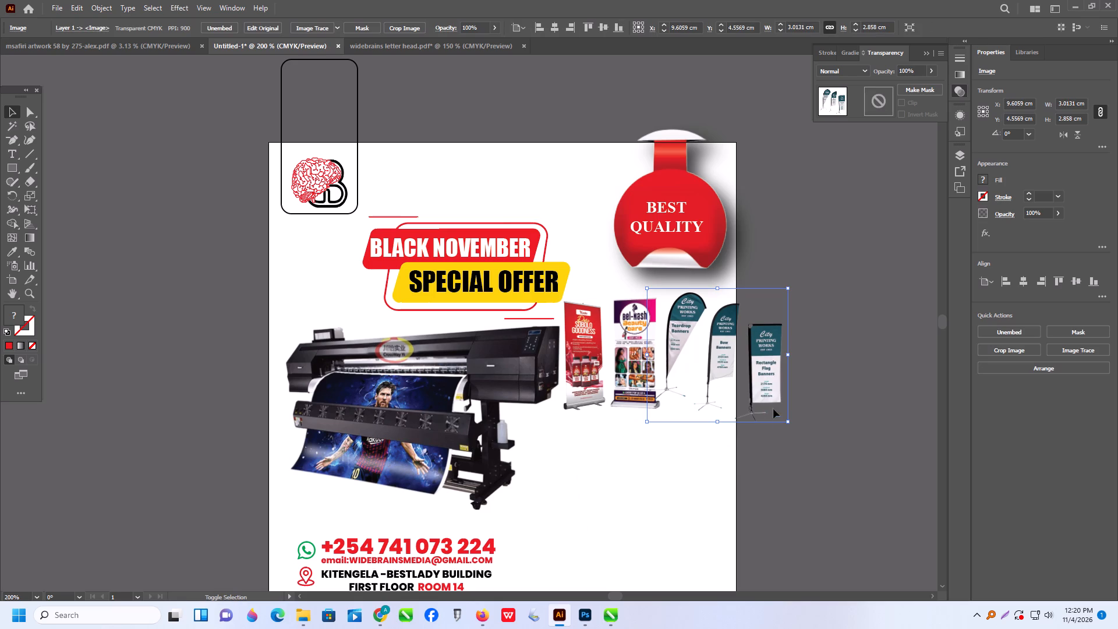
{"action": "left_click_drag", "start_coordinate": [786, 422], "coordinate": [740, 401], "text": "shift"}
{"action": "left_click_drag", "start_coordinate": [736, 400], "coordinate": [722, 391], "text": "shift"}
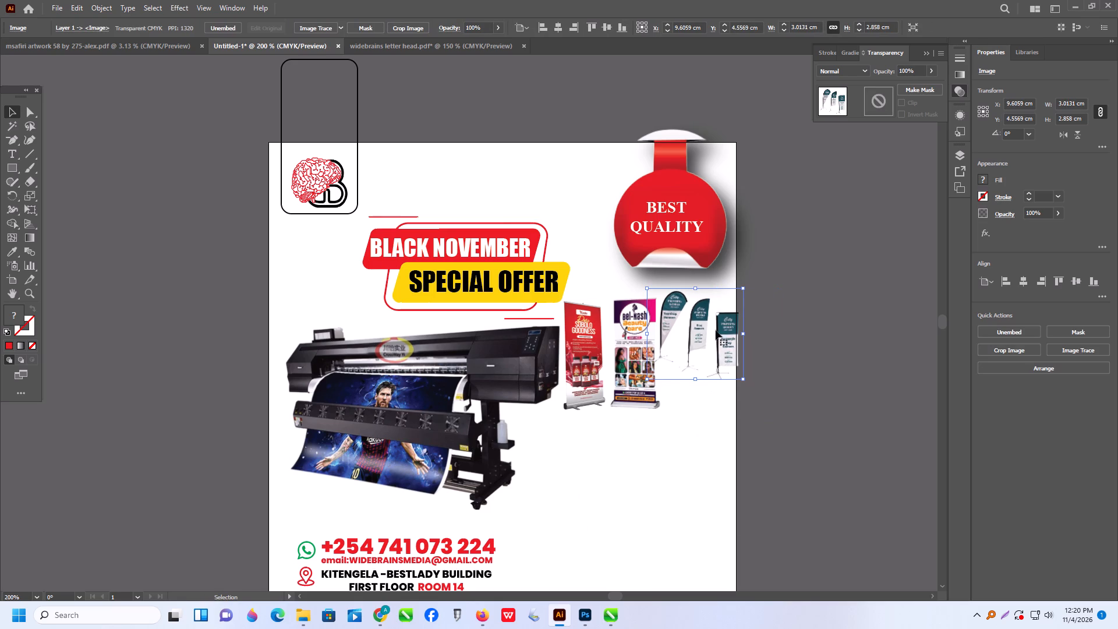
{"action": "left_click_drag", "start_coordinate": [716, 330], "coordinate": [710, 360]}
{"action": "left_click_drag", "start_coordinate": [641, 411], "coordinate": [671, 411], "text": "shift"}
{"action": "left_click_drag", "start_coordinate": [702, 365], "coordinate": [695, 379]}
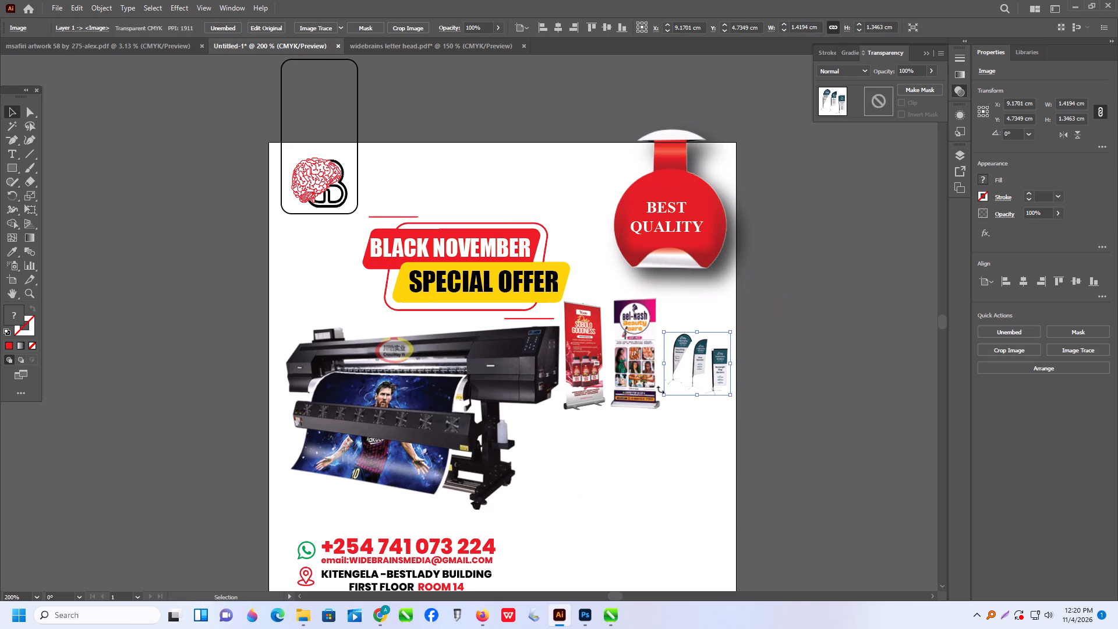
{"action": "left_click_drag", "start_coordinate": [661, 394], "coordinate": [645, 422], "text": "shift"}
{"action": "left_click", "coordinate": [678, 384]}
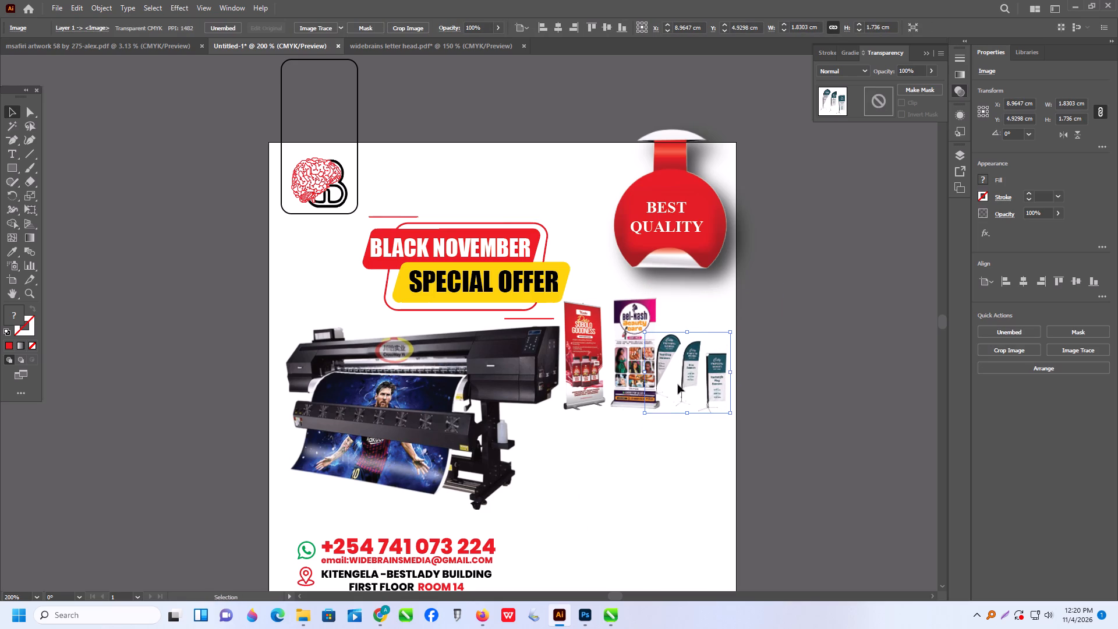
{"action": "left_click", "coordinate": [679, 389]}
{"action": "left_click_drag", "start_coordinate": [705, 365], "coordinate": [700, 349]}
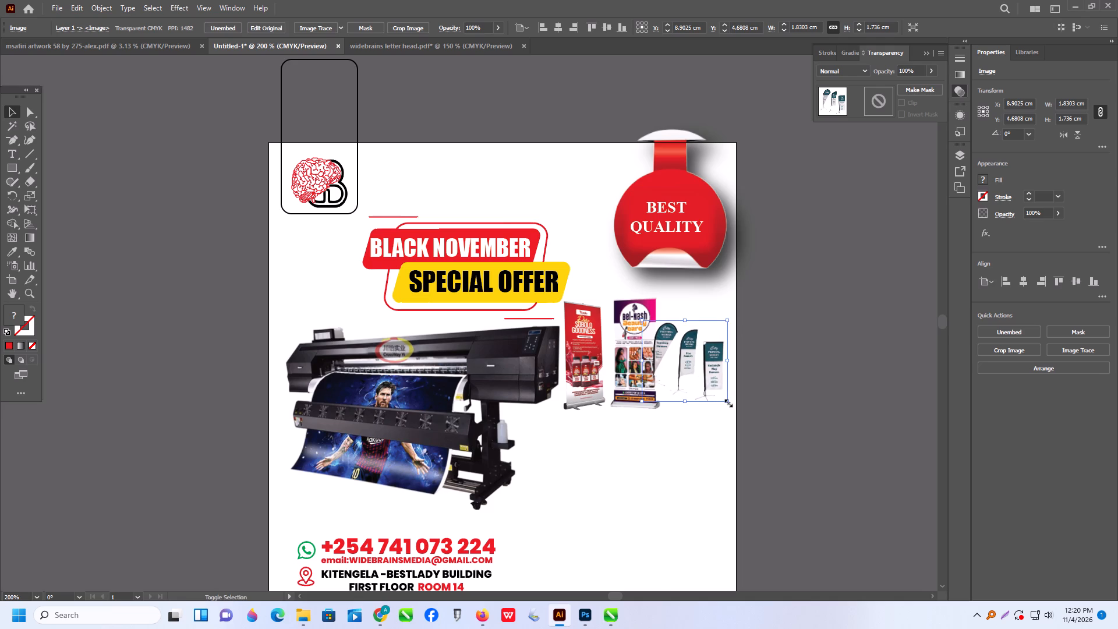
{"action": "left_click_drag", "start_coordinate": [727, 402], "coordinate": [734, 407], "text": "shift"}
{"action": "left_click", "coordinate": [804, 374]}
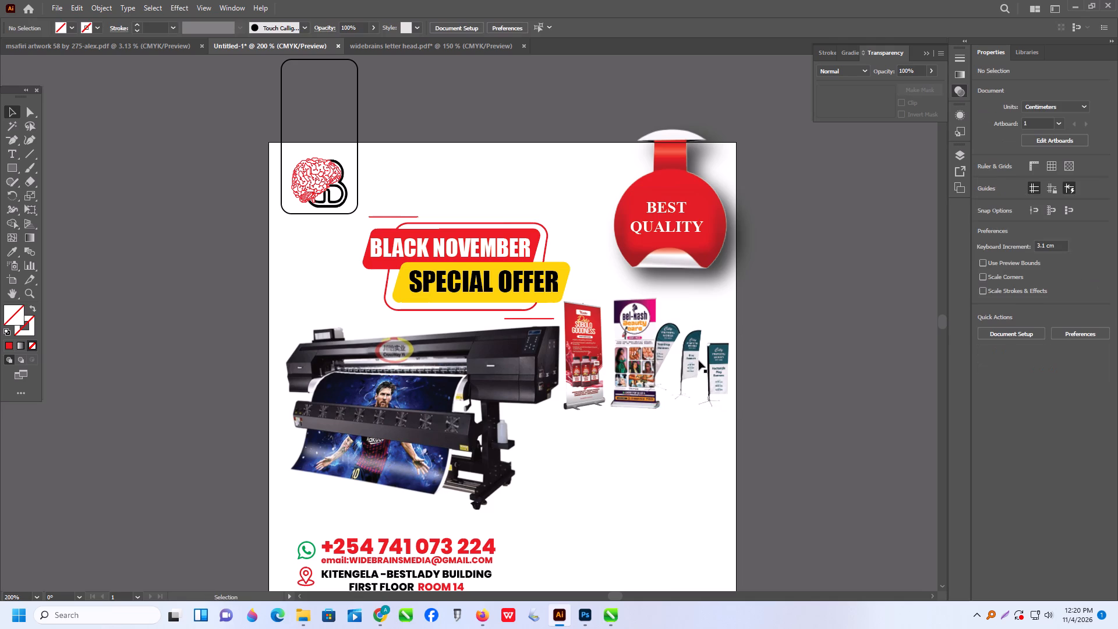
Move the purple roll-up banner image slightly closer to the red roll-up.
{"action": "scroll", "coordinate": [699, 361], "scroll_direction": "down", "scroll_amount": 3}
{"action": "left_click", "coordinate": [691, 345]}
{"action": "left_click_drag", "start_coordinate": [618, 355], "coordinate": [615, 354]}
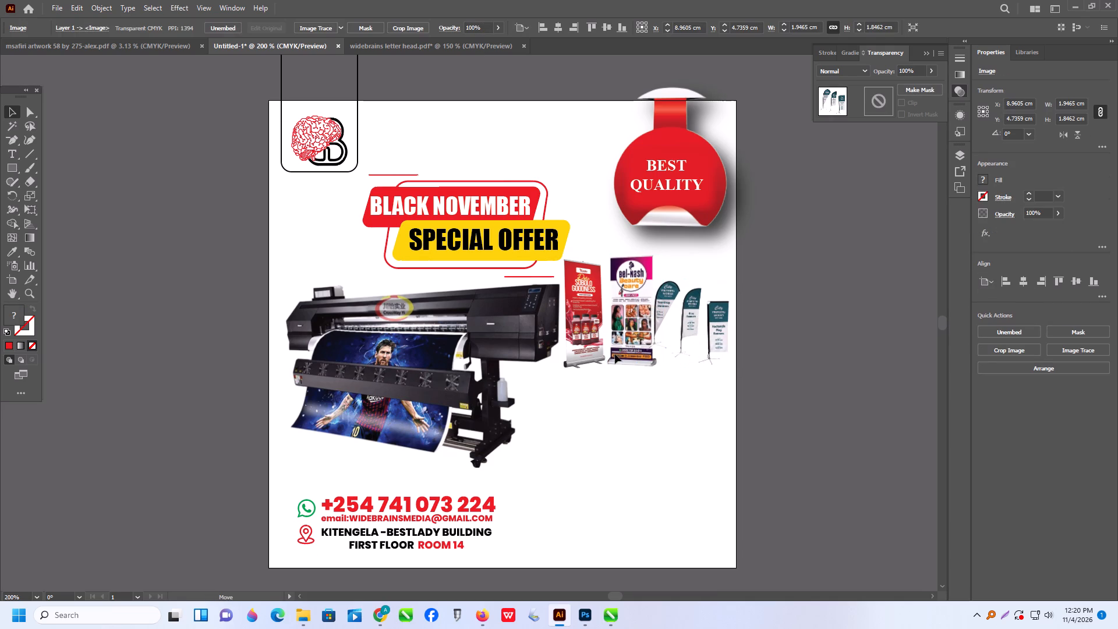
{"action": "left_click_drag", "start_coordinate": [615, 354], "coordinate": [611, 353]}
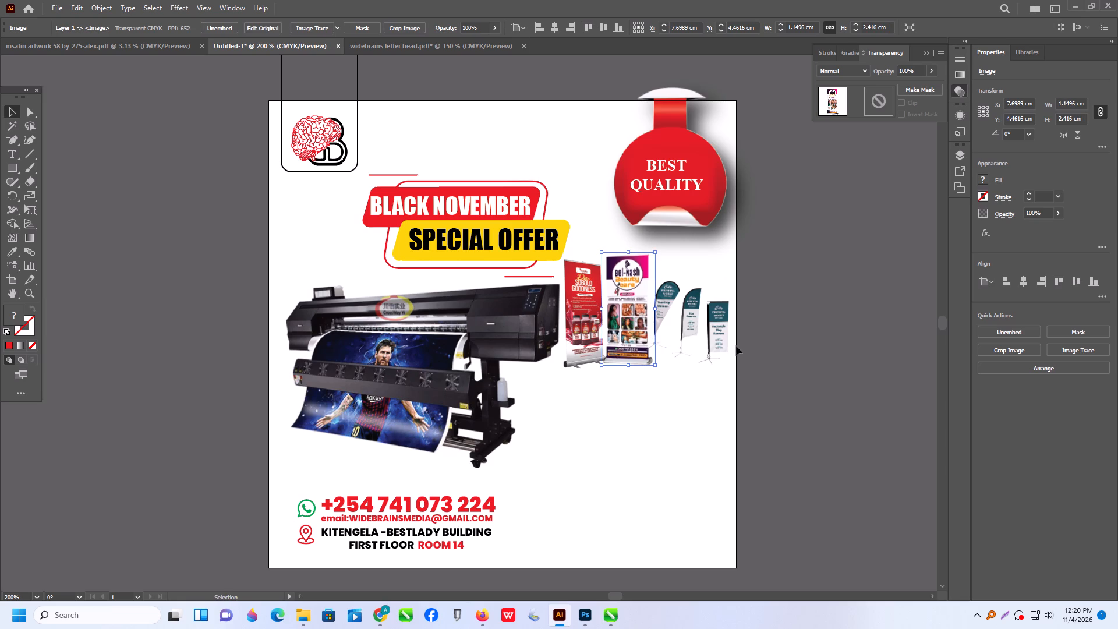
Shift the three-banner image slightly down and enlarge it to about 2.1 × 1.99 cm, tight against the purple roll-up.
{"action": "left_click", "coordinate": [706, 343]}
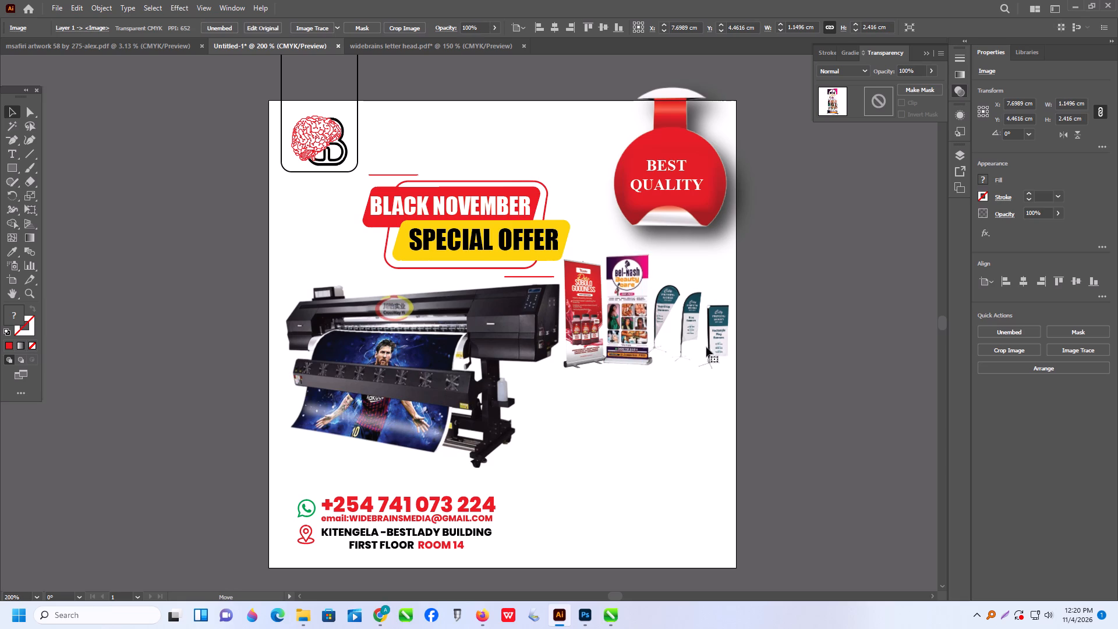
{"action": "left_click_drag", "start_coordinate": [639, 370], "coordinate": [635, 377], "text": "shift"}
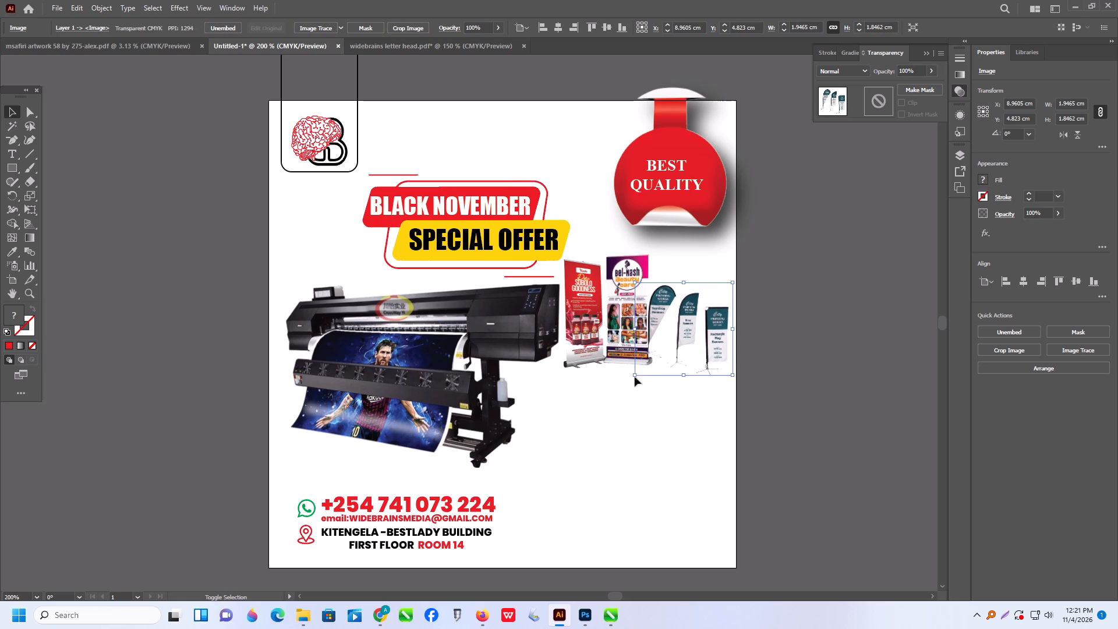
Crop the three-banner image to about 2.06 × 1.99 cm, extending the crop area's lower edge down to include the banner stands.
{"action": "left_click", "coordinate": [402, 27]}
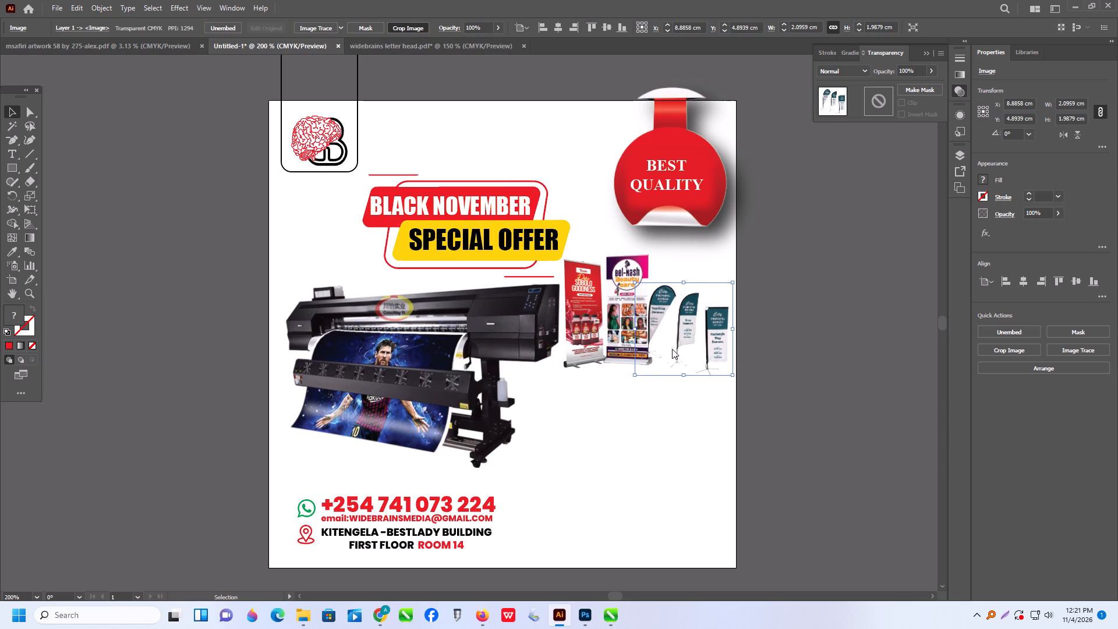
{"action": "left_click_drag", "start_coordinate": [683, 342], "coordinate": [683, 370]}
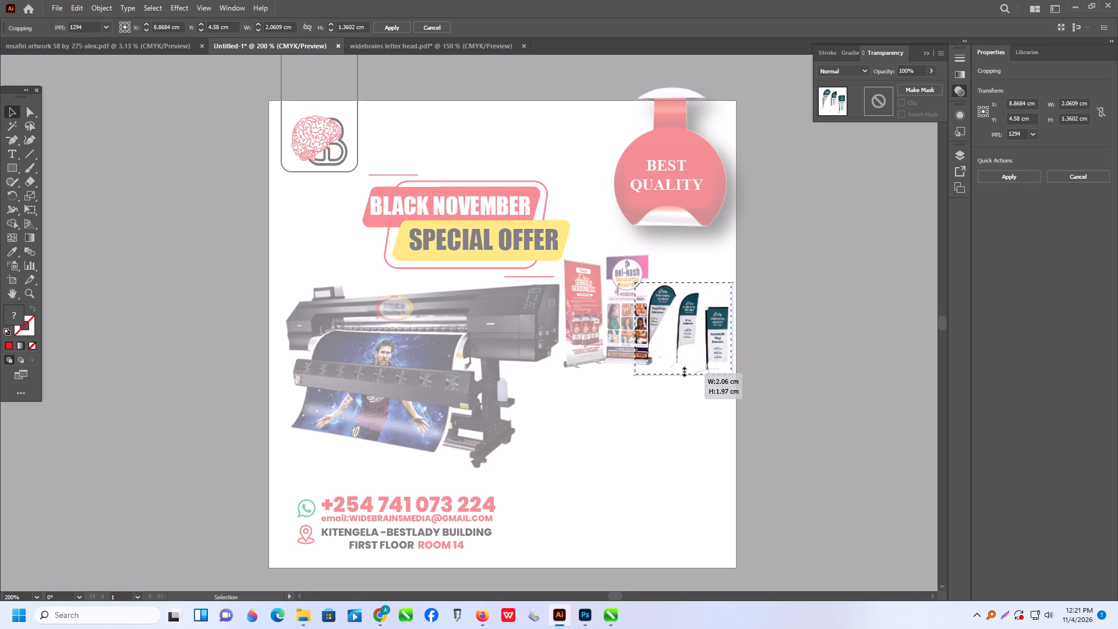
{"action": "left_click_drag", "start_coordinate": [683, 370], "coordinate": [683, 372]}
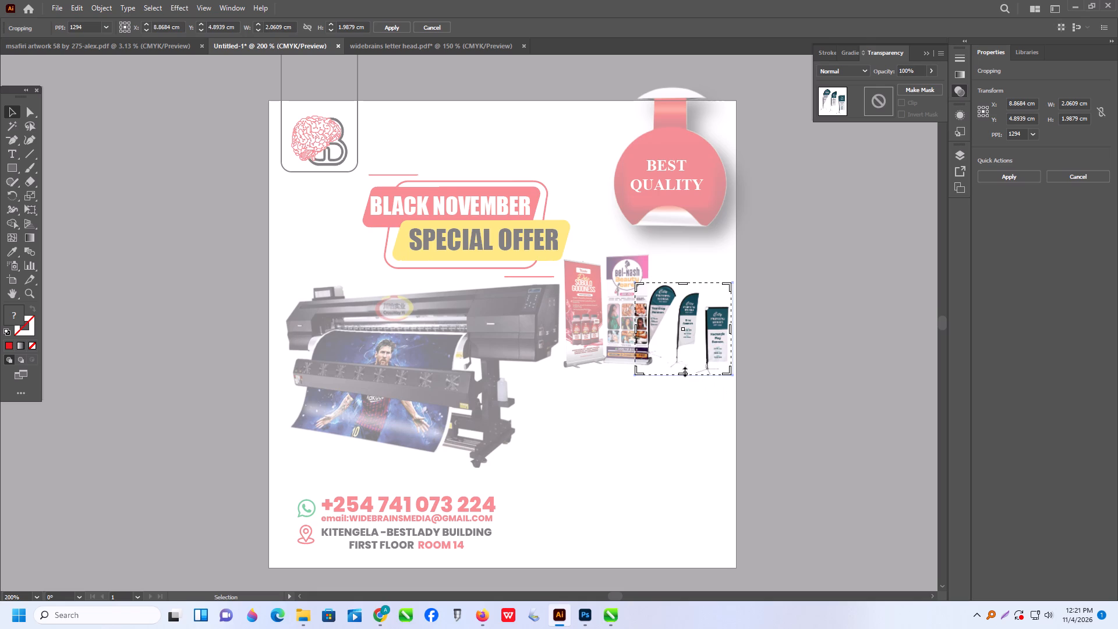
{"action": "key", "text": "Return"}
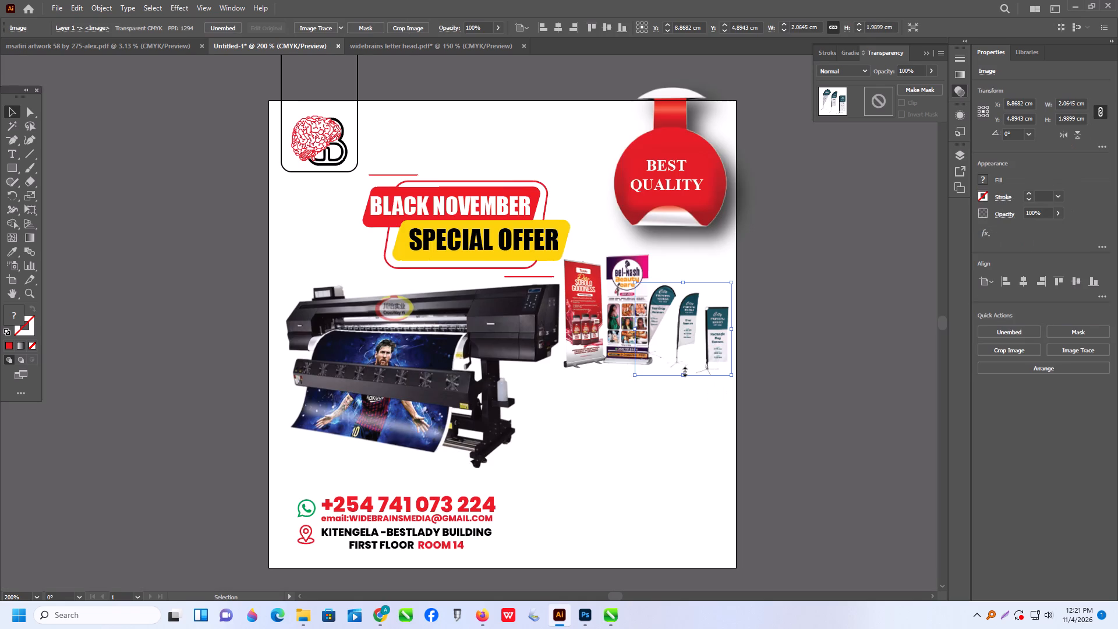
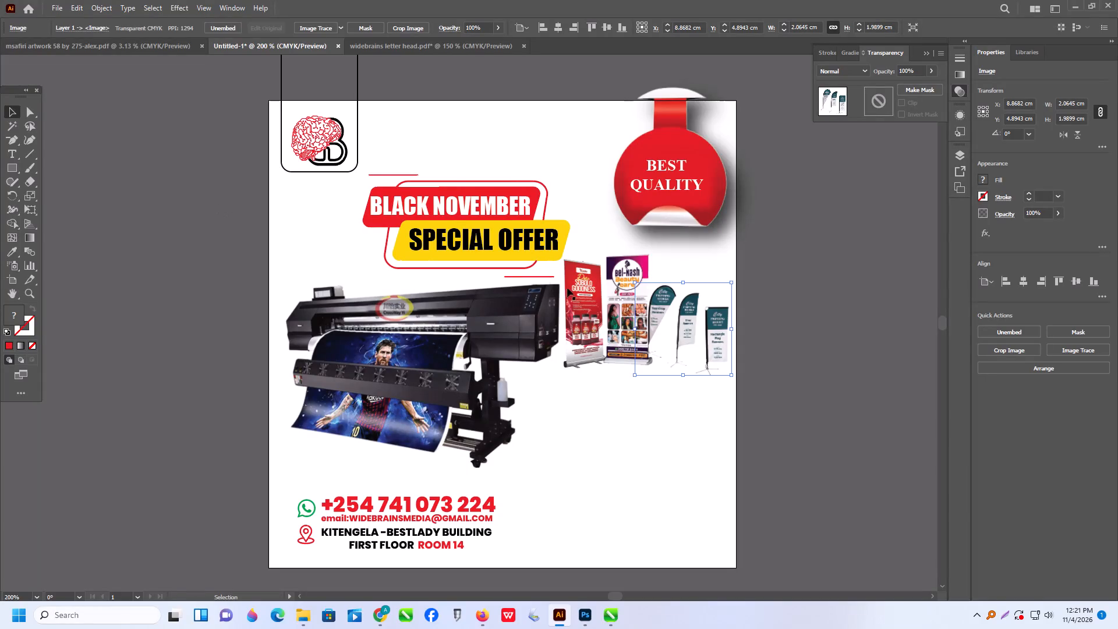
Move the three-banner image below the two roll-up banners and enlarge it to about 3.19 × 3.07 cm.
{"action": "left_click_drag", "start_coordinate": [702, 337], "coordinate": [629, 436]}
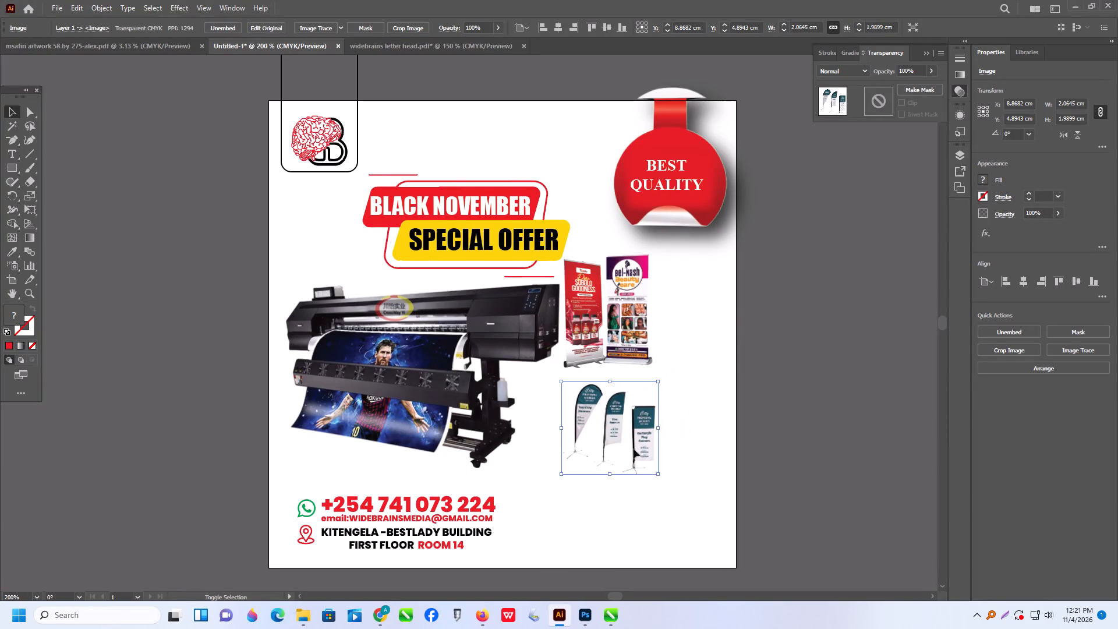
{"action": "left_click_drag", "start_coordinate": [656, 472], "coordinate": [710, 554], "text": "shift"}
{"action": "left_click_drag", "start_coordinate": [686, 483], "coordinate": [685, 483]}
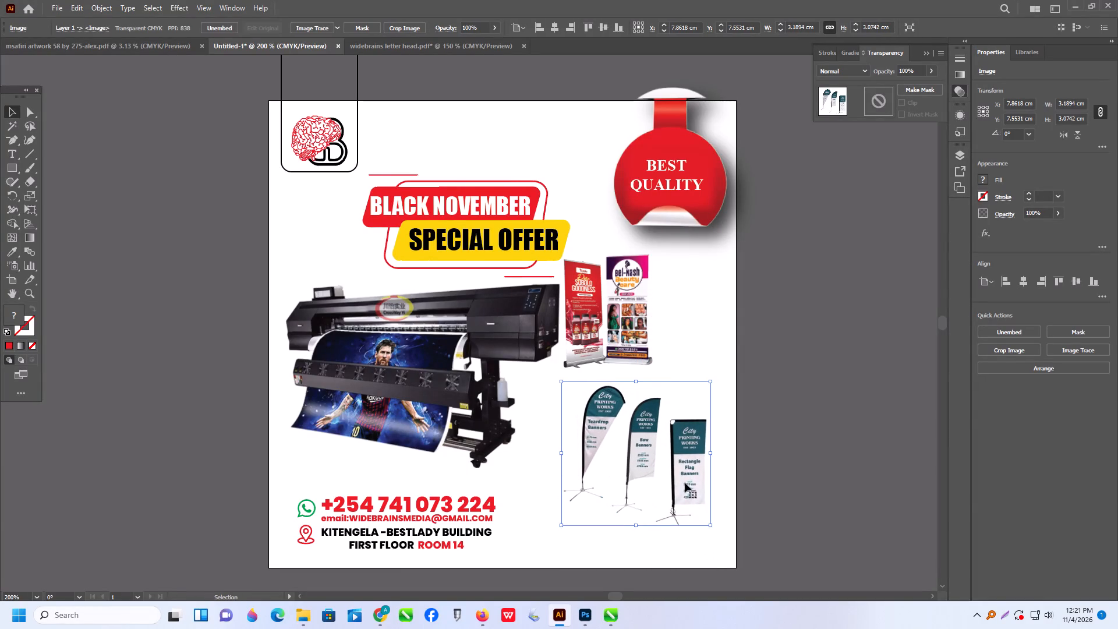
{"action": "left_click_drag", "start_coordinate": [685, 483], "coordinate": [679, 479]}
Move both roll-up banners away from the printer and enlarge them together to about 2.68 × 3.31 cm, just under the Best Quality badge.
{"action": "left_click", "coordinate": [649, 348]}
{"action": "left_click", "coordinate": [586, 323], "text": "shift"}
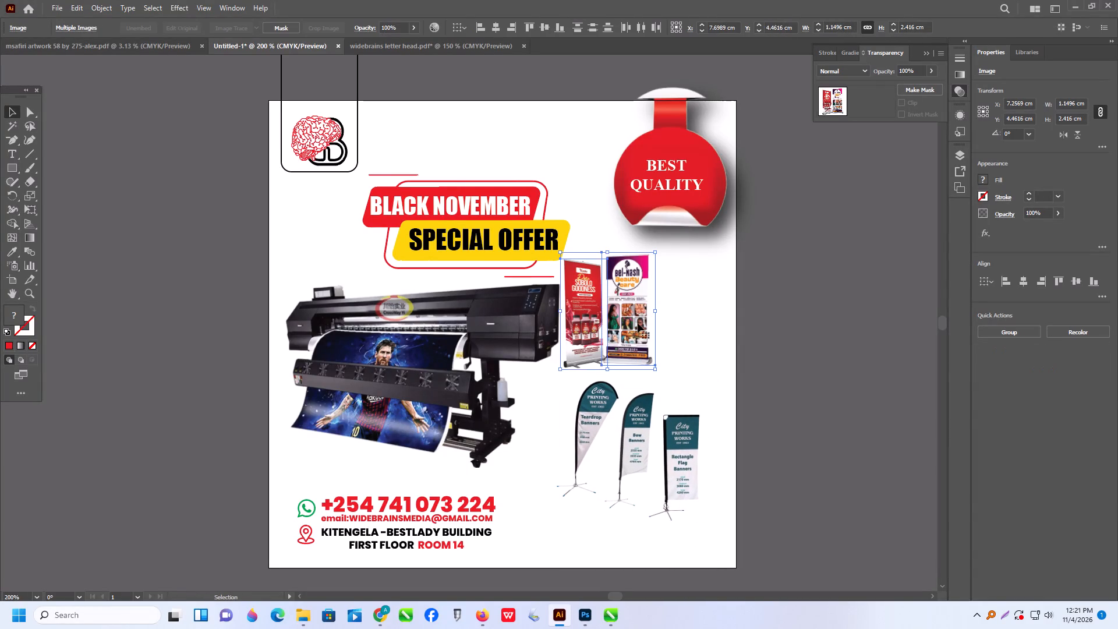
{"action": "left_click_drag", "start_coordinate": [638, 323], "coordinate": [660, 317]}
{"action": "left_click_drag", "start_coordinate": [679, 363], "coordinate": [704, 404], "text": "shift"}
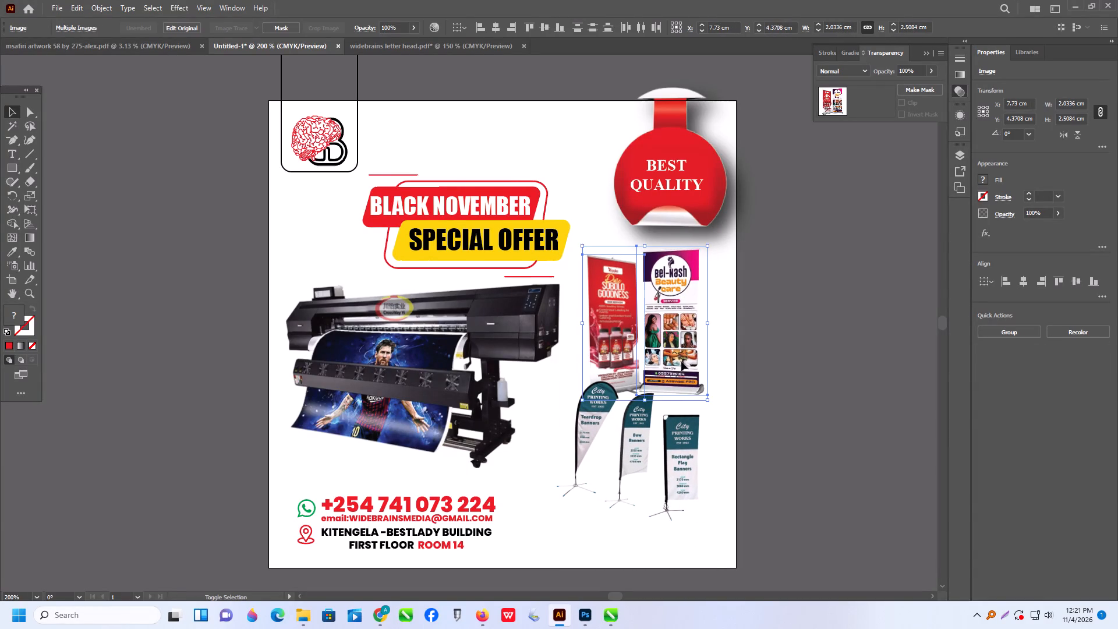
{"action": "left_click_drag", "start_coordinate": [668, 354], "coordinate": [668, 338]}
{"action": "left_click", "coordinate": [742, 341]}
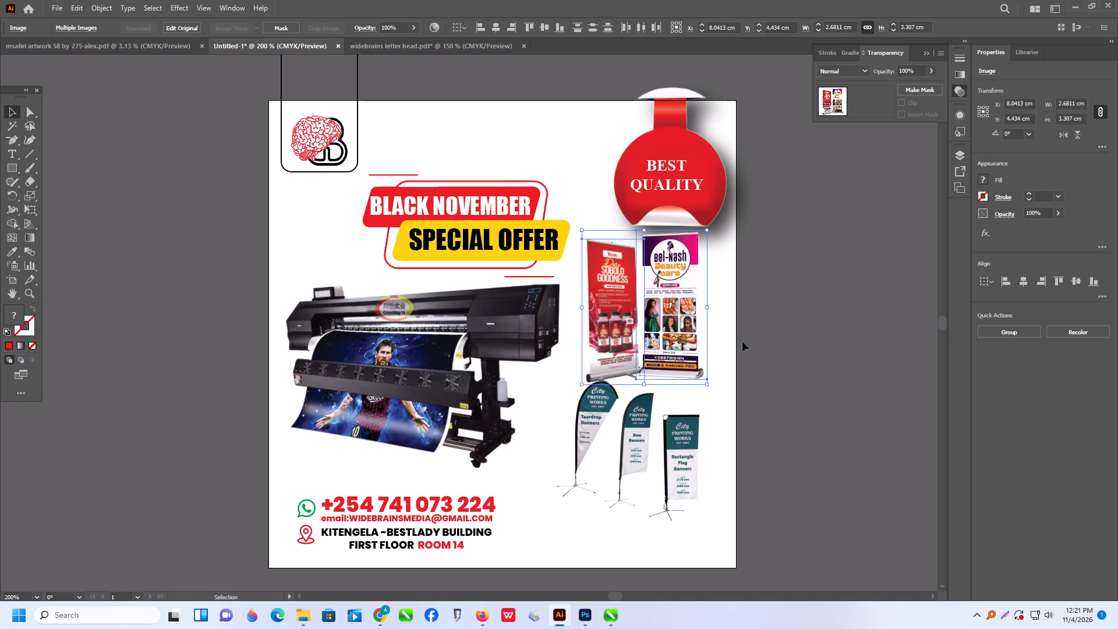
Move the purple roll-up banner slightly away from the red one and enlarge it to about 1.67 × 3.51 cm.
{"action": "left_click_drag", "start_coordinate": [697, 346], "coordinate": [709, 352]}
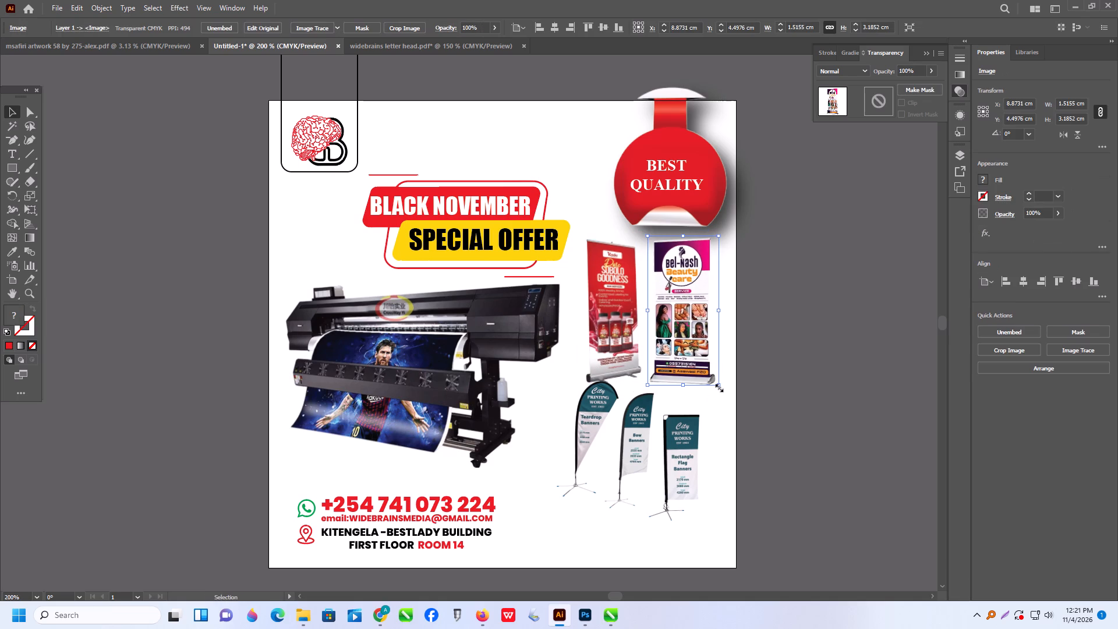
{"action": "left_click_drag", "start_coordinate": [718, 387], "coordinate": [728, 400], "text": "shift"}
Enlarge the three-banner image to about 3.5 × 3.37 cm and position it close beneath the roll-up banners.
{"action": "left_click_drag", "start_coordinate": [685, 464], "coordinate": [688, 465]}
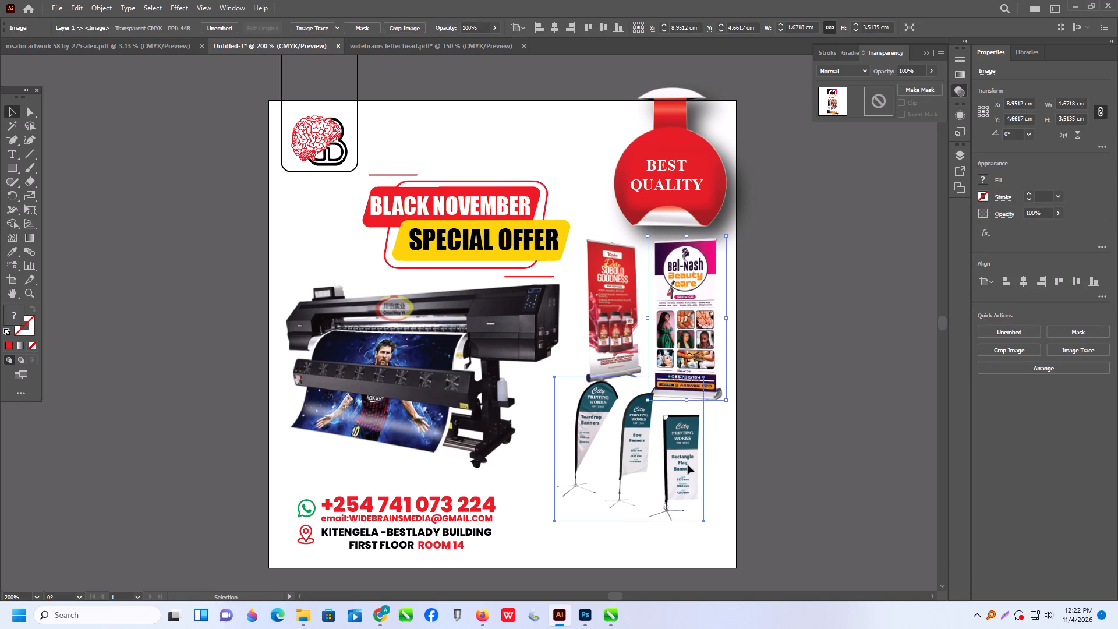
{"action": "left_click_drag", "start_coordinate": [688, 465], "coordinate": [686, 473]}
{"action": "left_click_drag", "start_coordinate": [705, 533], "coordinate": [716, 547], "text": "shift"}
{"action": "left_click_drag", "start_coordinate": [695, 502], "coordinate": [698, 487], "text": "shift"}
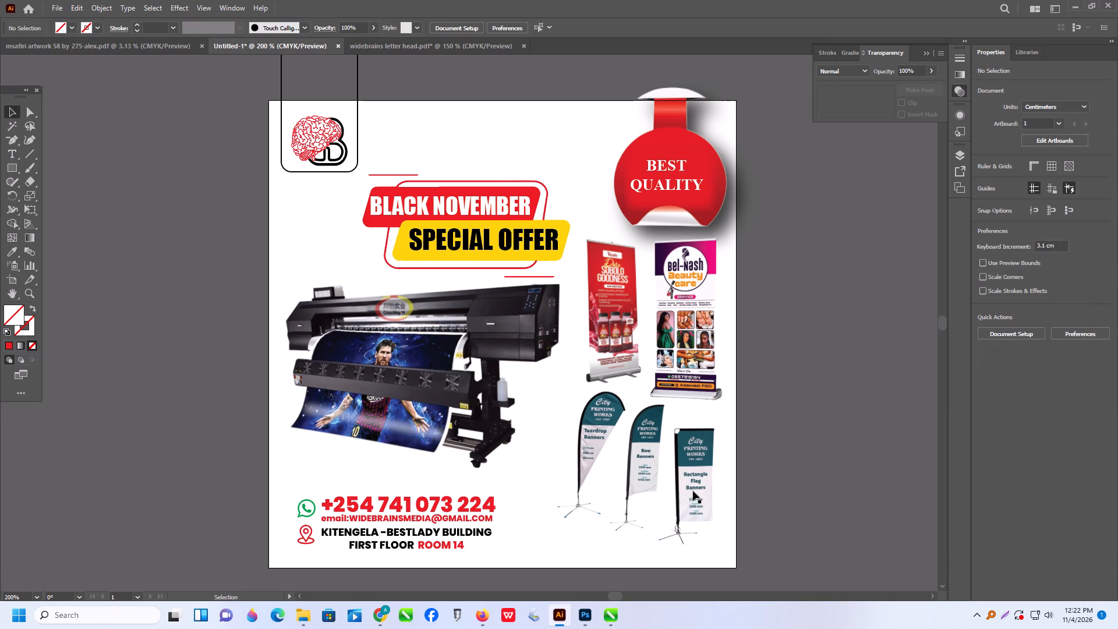
{"action": "left_click_drag", "start_coordinate": [693, 491], "coordinate": [694, 482]}
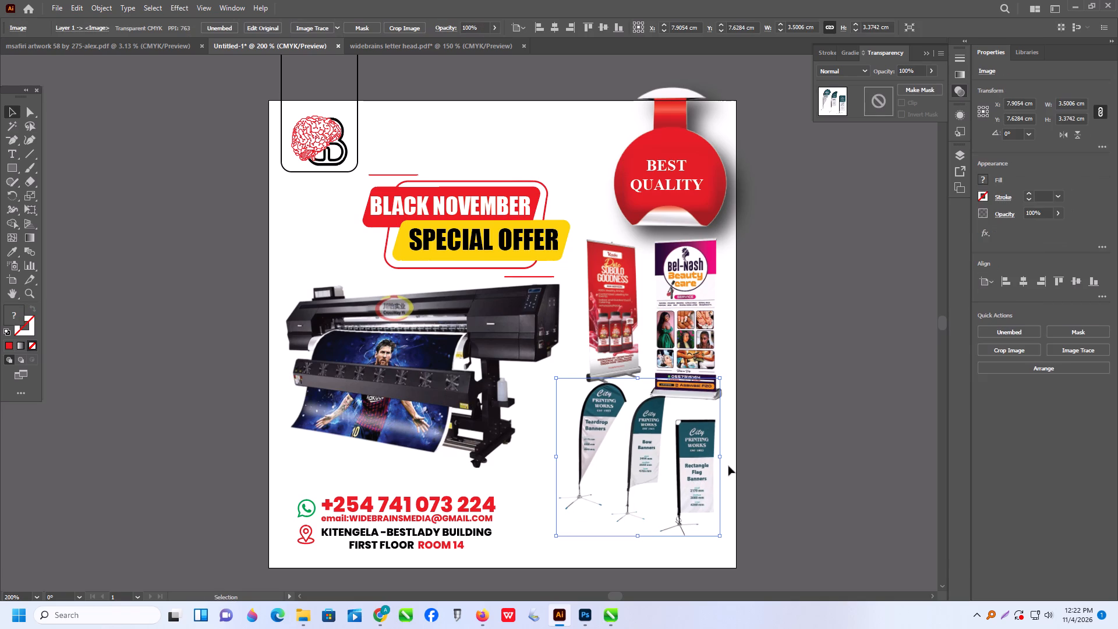
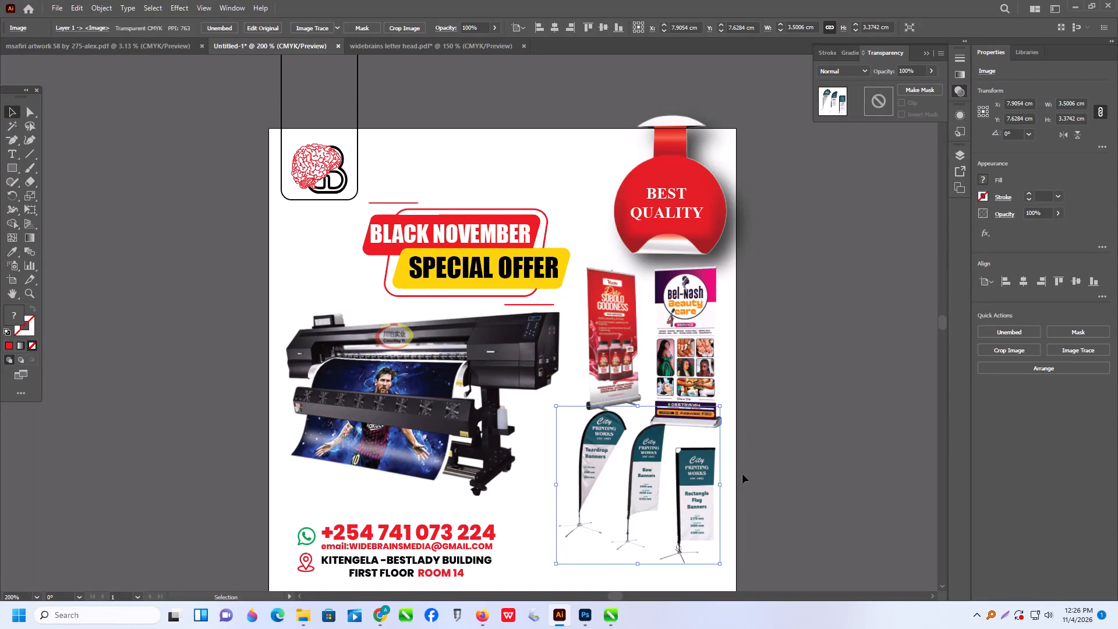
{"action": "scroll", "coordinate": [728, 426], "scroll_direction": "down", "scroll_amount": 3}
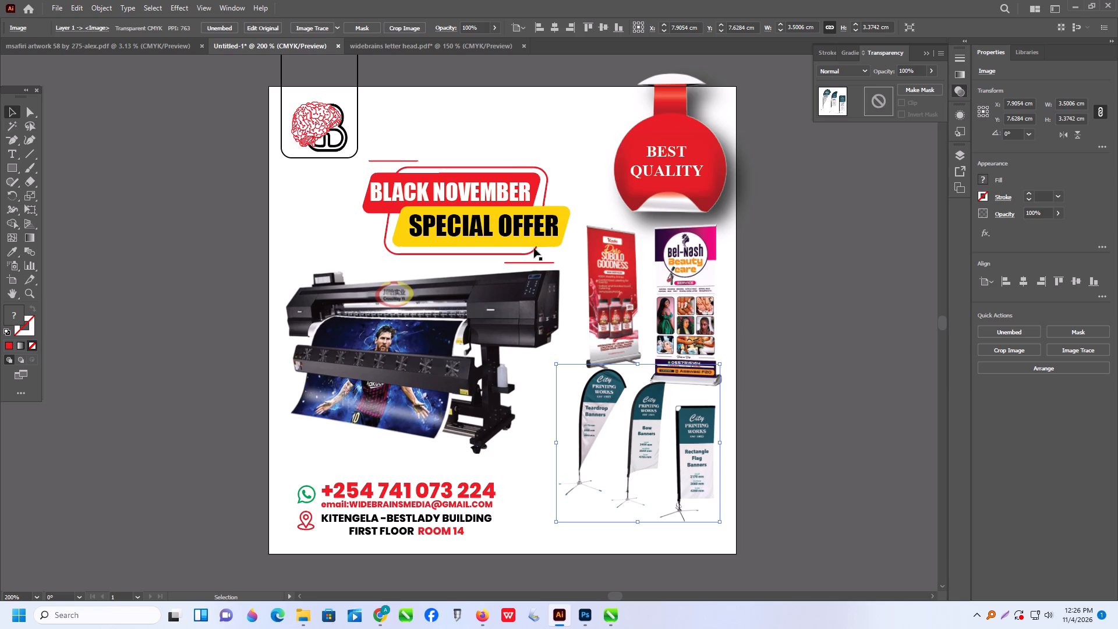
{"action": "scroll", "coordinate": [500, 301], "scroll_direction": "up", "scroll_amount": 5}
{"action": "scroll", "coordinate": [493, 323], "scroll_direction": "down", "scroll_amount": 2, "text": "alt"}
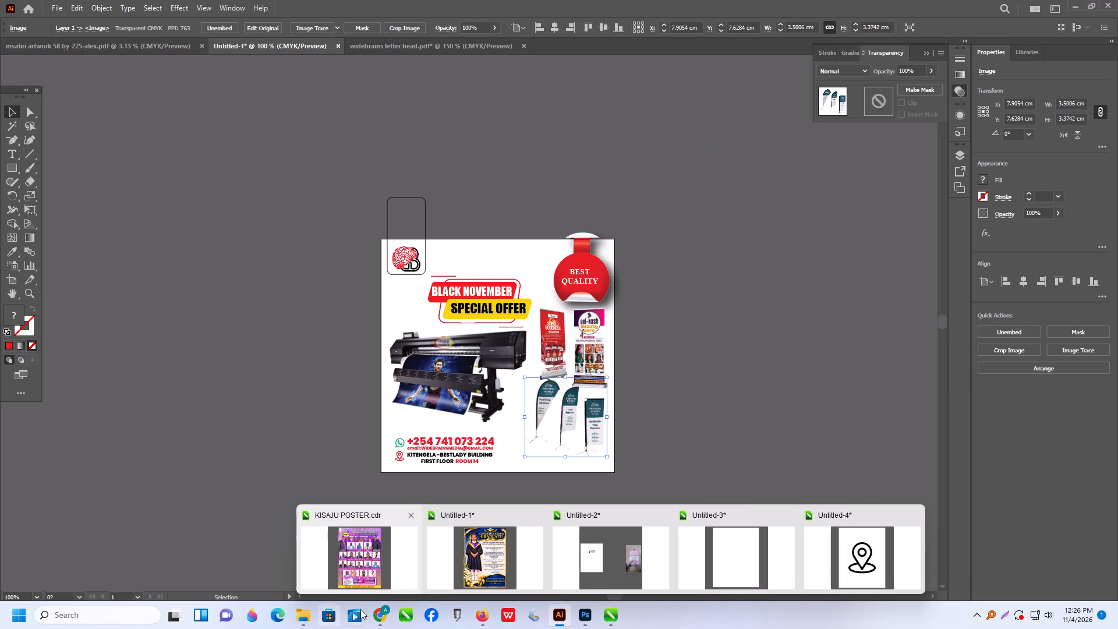
Switch to Chrome and search Pinterest for "white background".
{"action": "left_click", "coordinate": [379, 609]}
{"action": "left_click", "coordinate": [826, 9]}
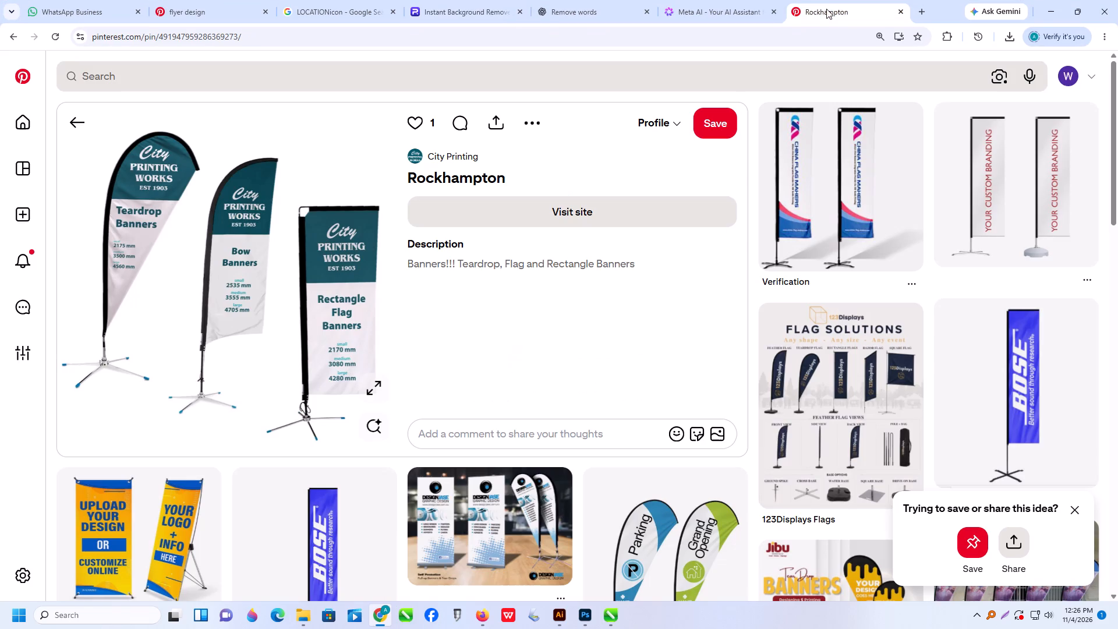
{"action": "left_click", "coordinate": [294, 81]}
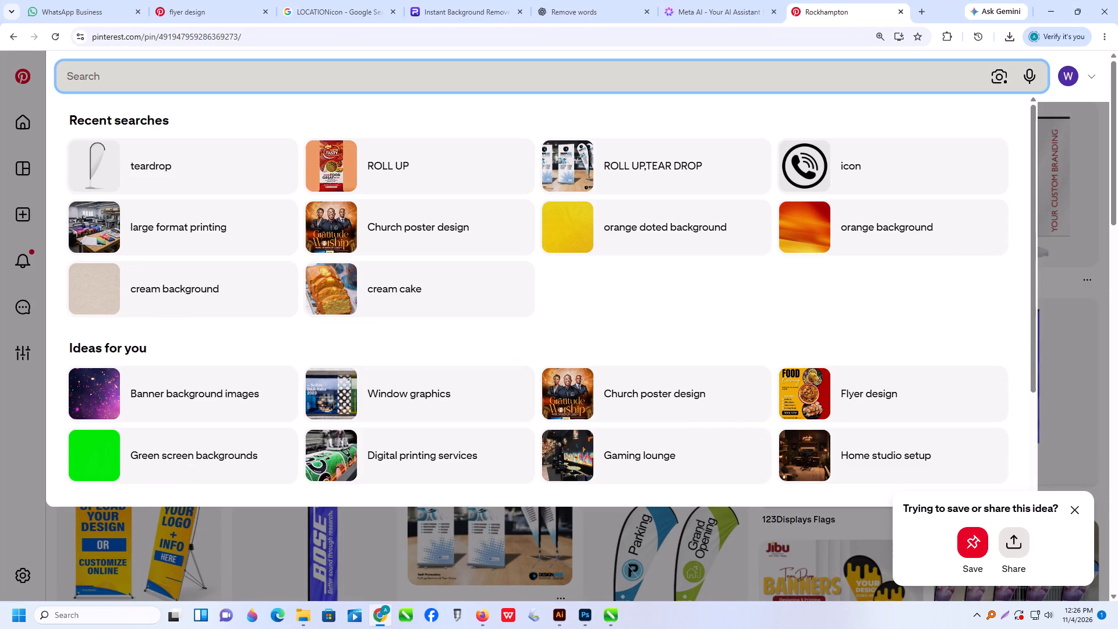
{"action": "key", "text": "w"}
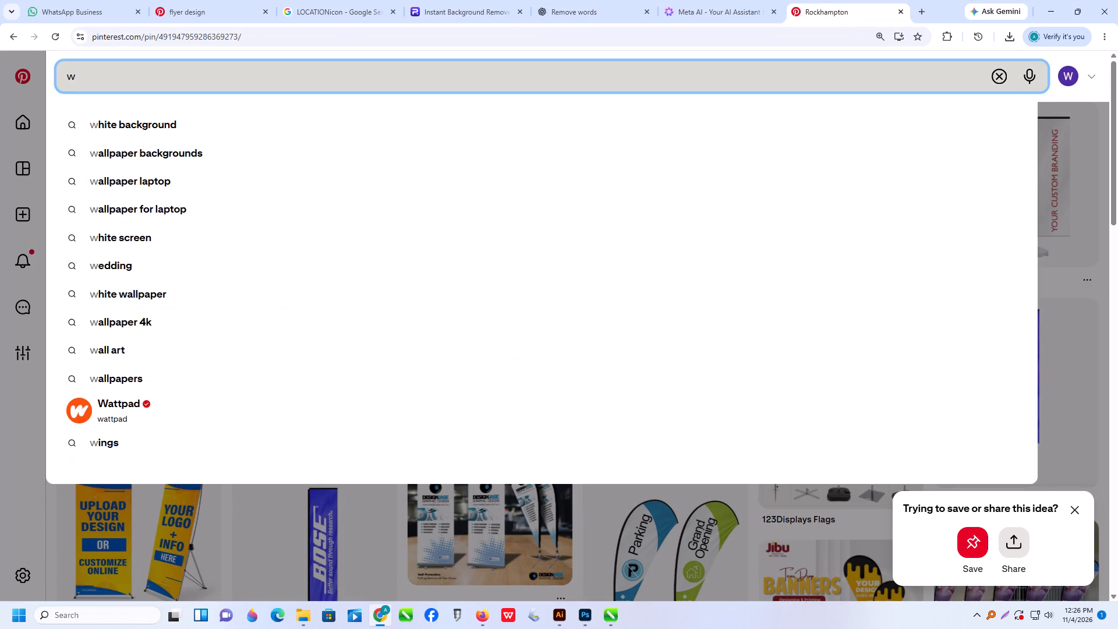
{"action": "left_click", "coordinate": [183, 132]}
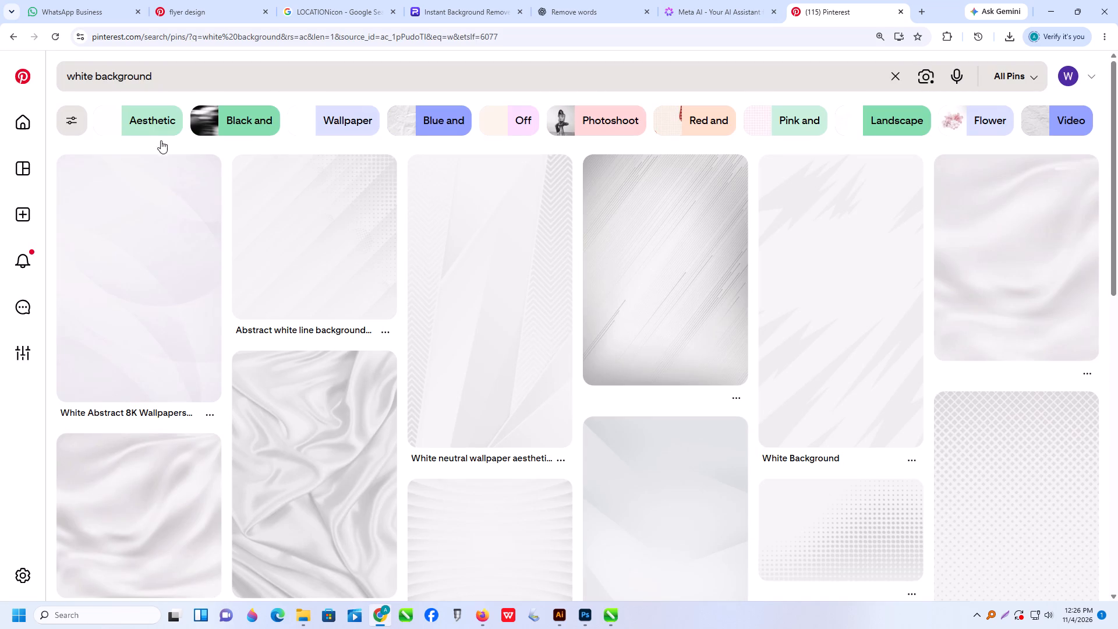
Open the white background with faint contour-map lines from the search results and copy its image.
{"action": "scroll", "coordinate": [562, 272], "scroll_direction": "down", "scroll_amount": 1}
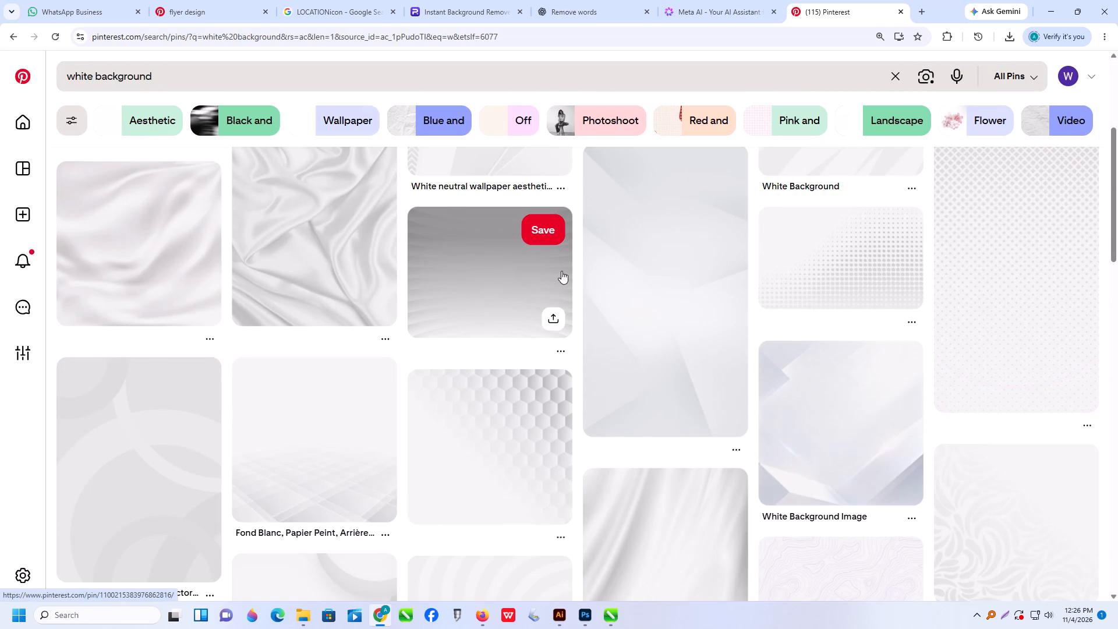
{"action": "scroll", "coordinate": [556, 266], "scroll_direction": "down", "scroll_amount": 1}
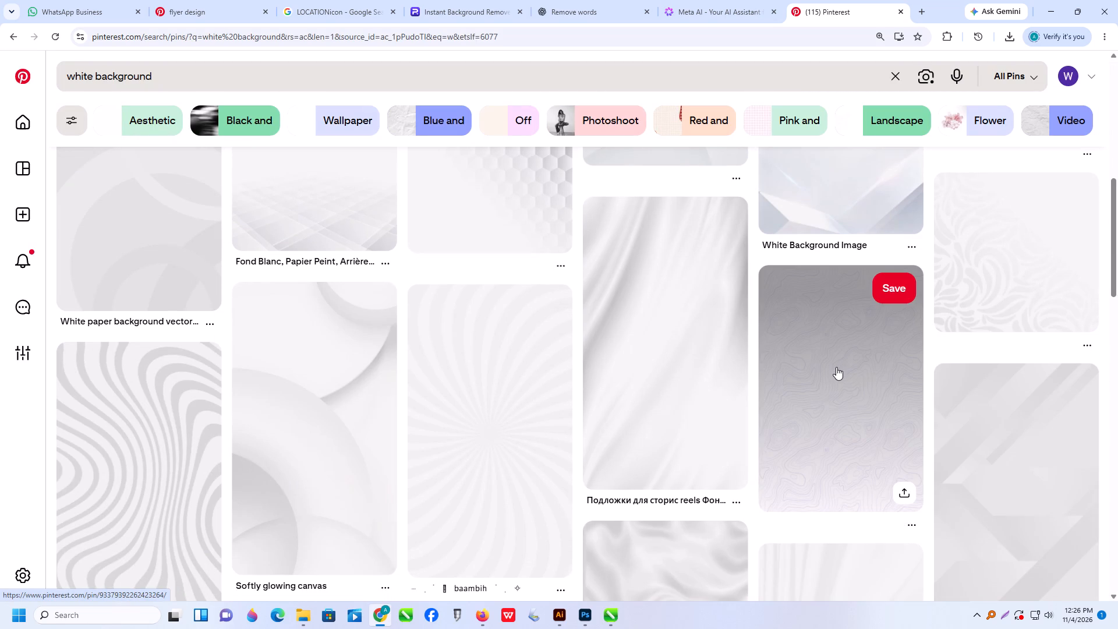
{"action": "left_click", "coordinate": [834, 367]}
{"action": "right_click", "coordinate": [219, 290]}
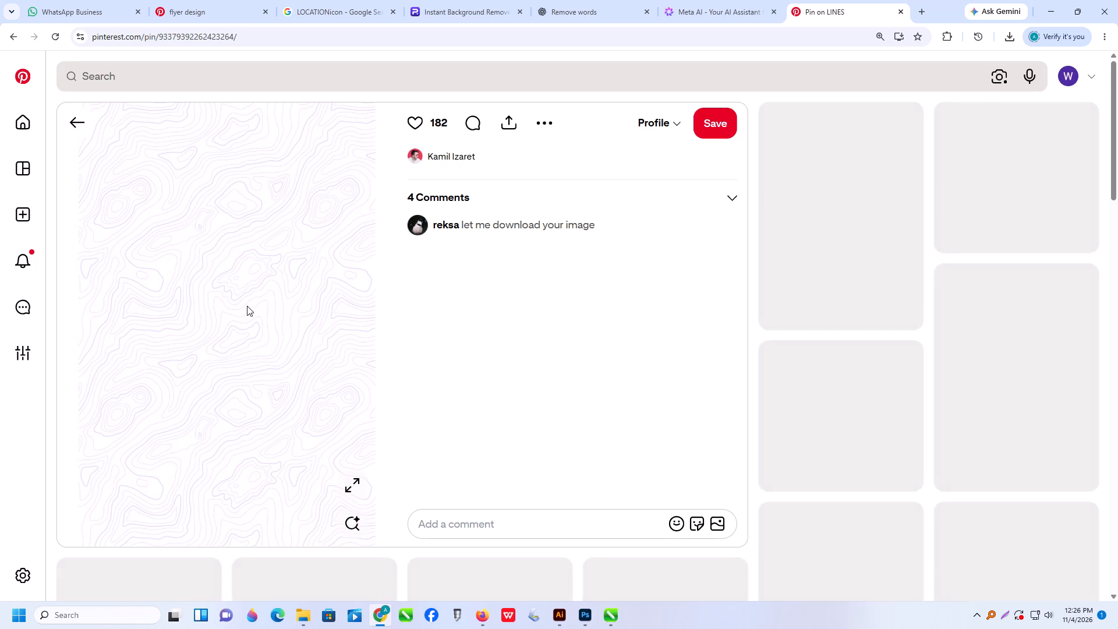
{"action": "left_click", "coordinate": [282, 337]}
{"action": "scroll", "coordinate": [371, 333], "scroll_direction": "down", "scroll_amount": 1}
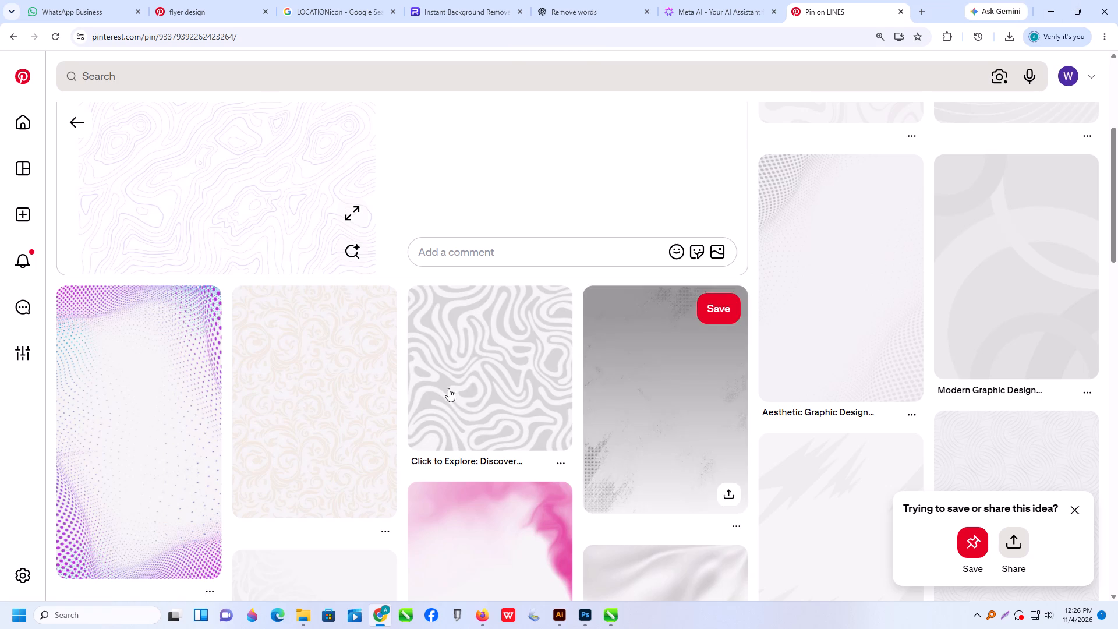
Back in Illustrator, paste the contour-line background, scale it to about 13.36 × 19.99 cm and position it to cover the flyer artboard.
{"action": "left_click", "coordinate": [1050, 3]}
{"action": "key", "text": "ctrl+v"}
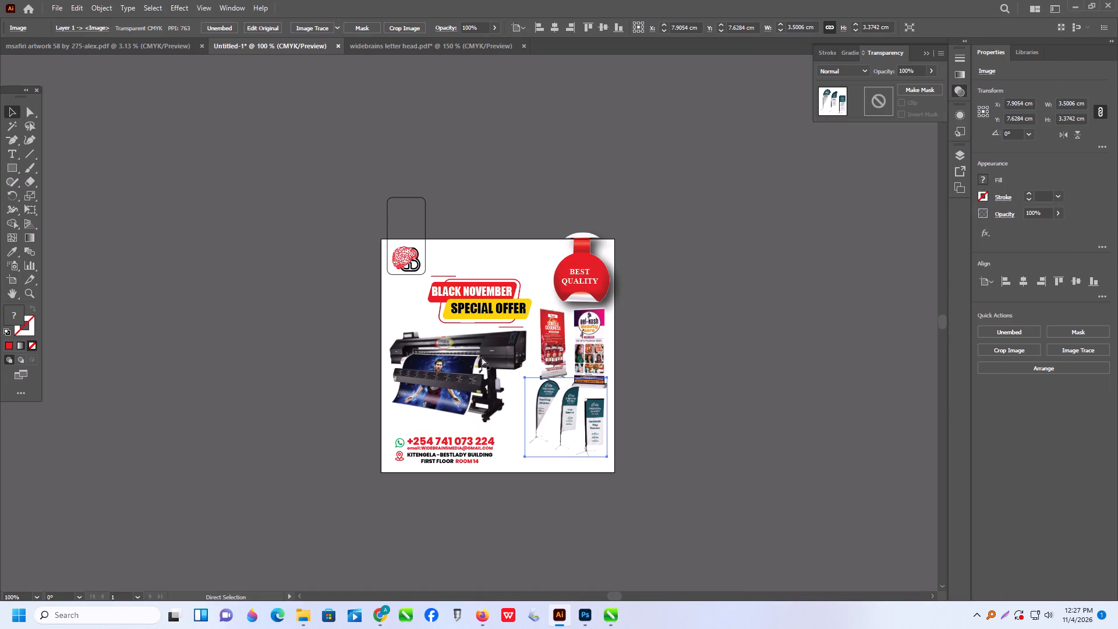
{"action": "scroll", "coordinate": [489, 373], "scroll_direction": "down", "scroll_amount": 3, "text": "alt"}
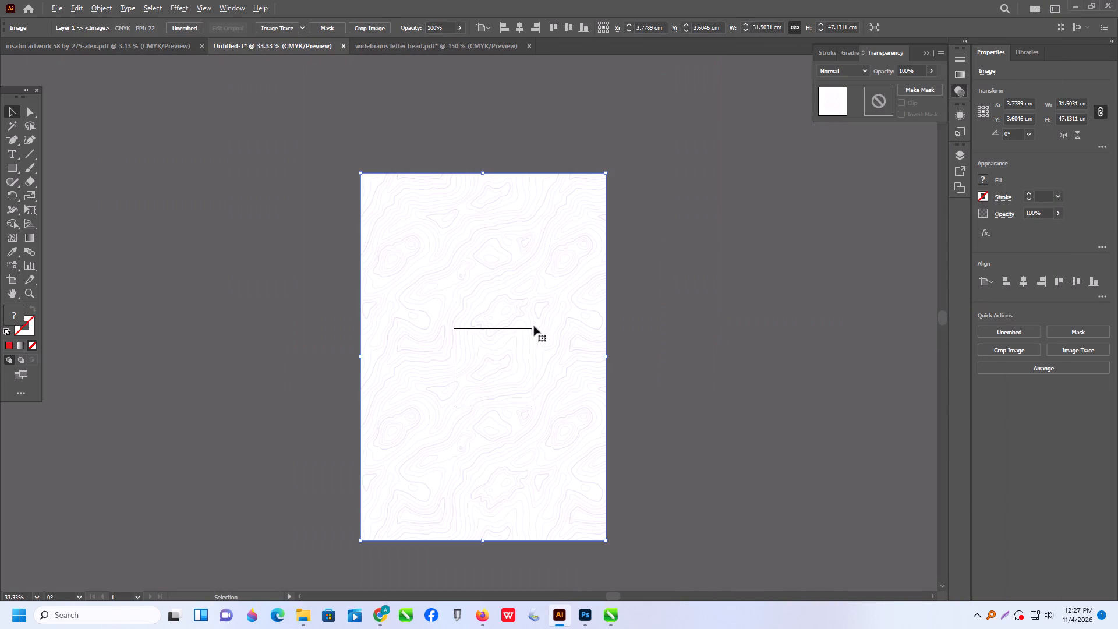
{"action": "left_click_drag", "start_coordinate": [607, 171], "coordinate": [554, 385], "text": "shift"}
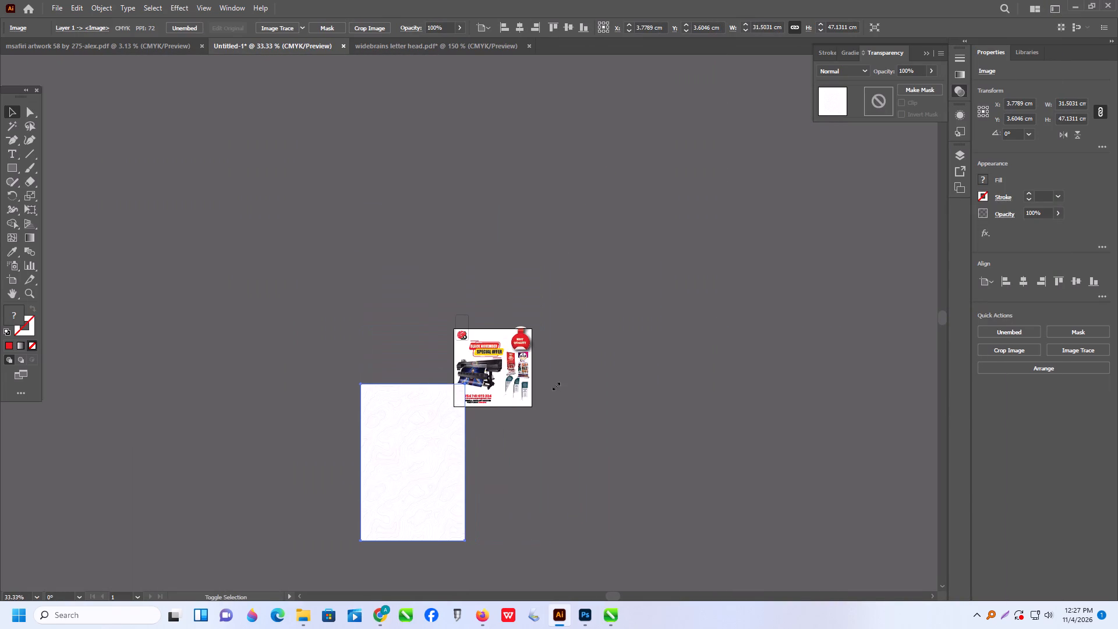
{"action": "left_click_drag", "start_coordinate": [369, 488], "coordinate": [454, 422]}
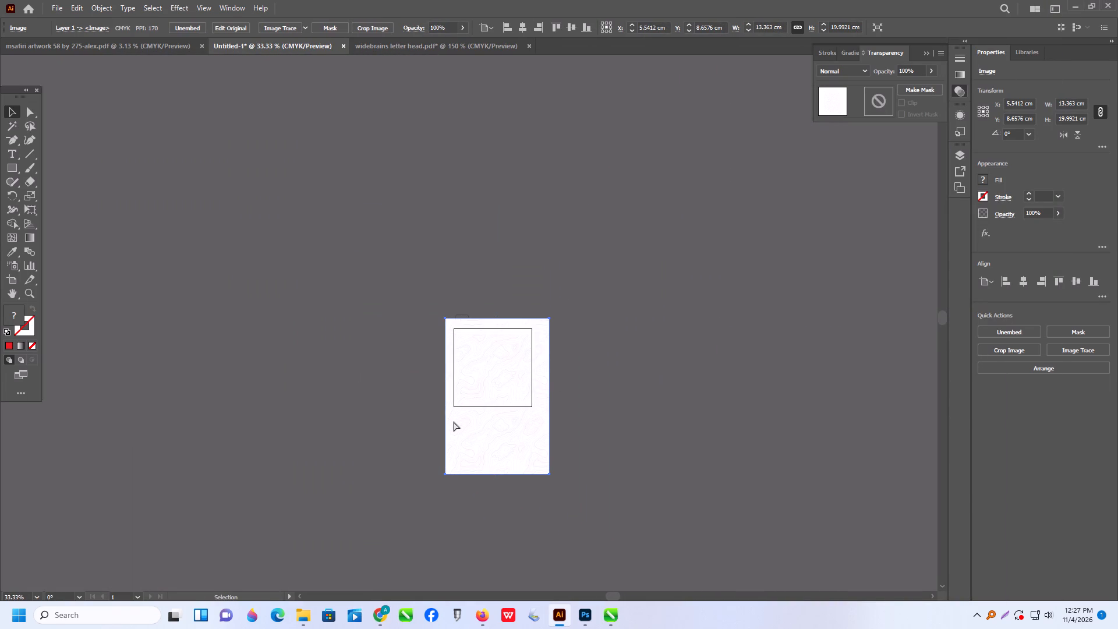
Bring the contour-line background image to the front of the stacking order.
{"action": "key", "text": "ctrl+shift+bracketright"}
{"action": "key", "text": "ctrl+shift+bracketright"}
{"action": "key", "text": "ctrl+shift+bracketright"}
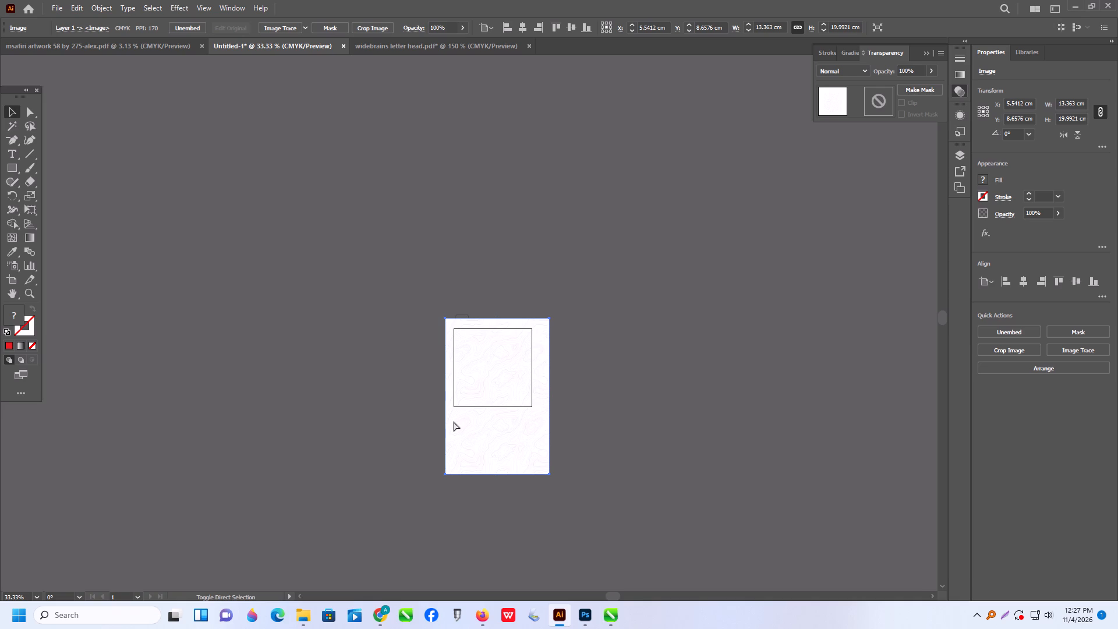
Send the contour-line background image to the back of the stacking order, behind the flyer artwork.
{"action": "key", "text": "ctrl+shift+bracketright"}
{"action": "key", "text": "ctrl+shift+bracketright"}
{"action": "key", "text": "ctrl+shift+bracketright"}
{"action": "key", "text": "ctrl+shift+bracketright"}
{"action": "right_click", "coordinate": [480, 433]}
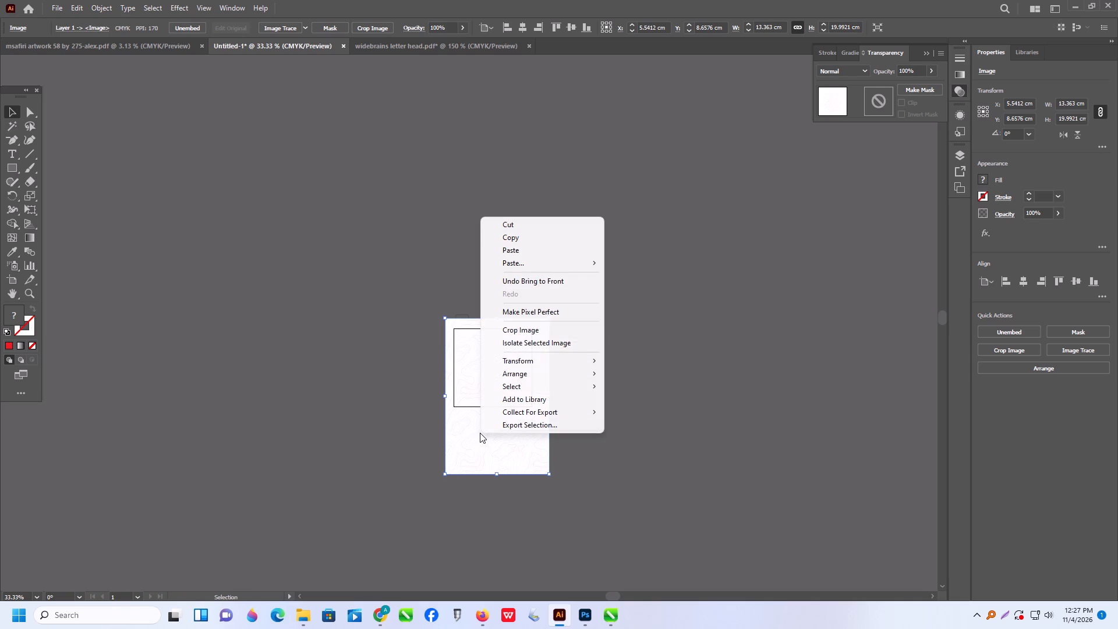
{"action": "key", "text": "ctrl+shift+bracketleft"}
{"action": "key", "text": "ctrl+shift+bracketleft"}
{"action": "key", "text": "ctrl+shift+bracketleft"}
{"action": "left_click_drag", "start_coordinate": [784, 449], "coordinate": [775, 449]}
{"action": "left_click", "coordinate": [517, 433]}
{"action": "key", "text": "ctrl+shift+bracketleft"}
{"action": "key", "text": "ctrl+shift+bracketleft"}
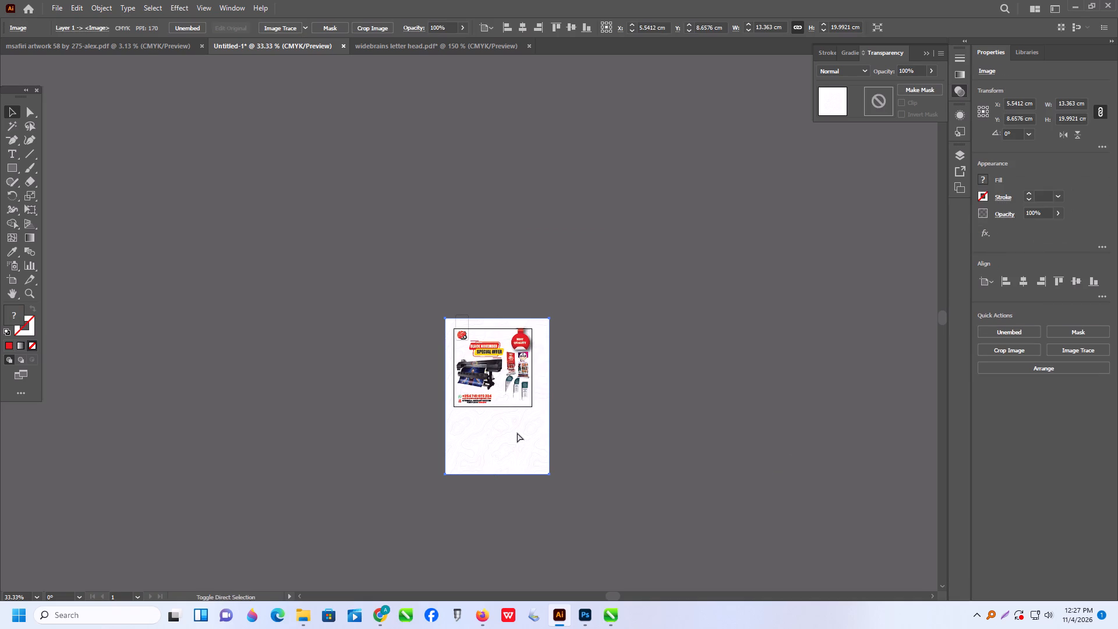
Move the contour-line background off the artboard to the empty area left of the flyer, at about X -11.16 cm, Y 5.74 cm.
{"action": "scroll", "coordinate": [404, 373], "scroll_direction": "up", "scroll_amount": 3, "text": "alt"}
{"action": "scroll", "coordinate": [895, 392], "scroll_direction": "up", "scroll_amount": 1, "text": "alt"}
{"action": "scroll", "coordinate": [804, 377], "scroll_direction": "down", "scroll_amount": 2}
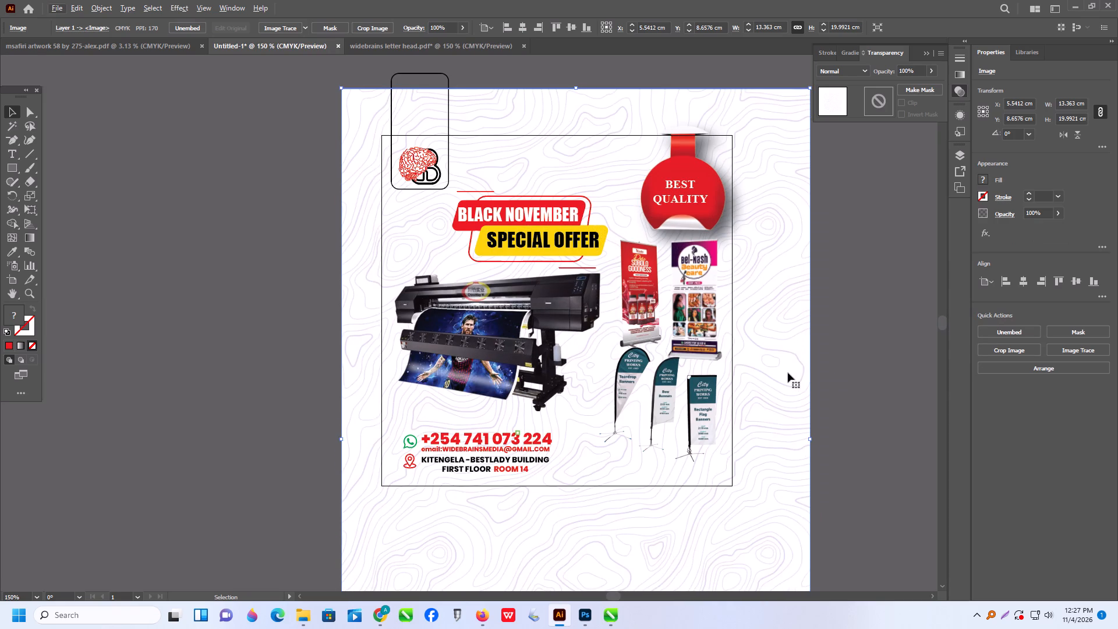
{"action": "scroll", "coordinate": [668, 379], "scroll_direction": "down", "scroll_amount": 2, "text": "alt"}
{"action": "left_click_drag", "start_coordinate": [687, 475], "coordinate": [611, 464]}
{"action": "left_click_drag", "start_coordinate": [529, 448], "coordinate": [321, 411]}
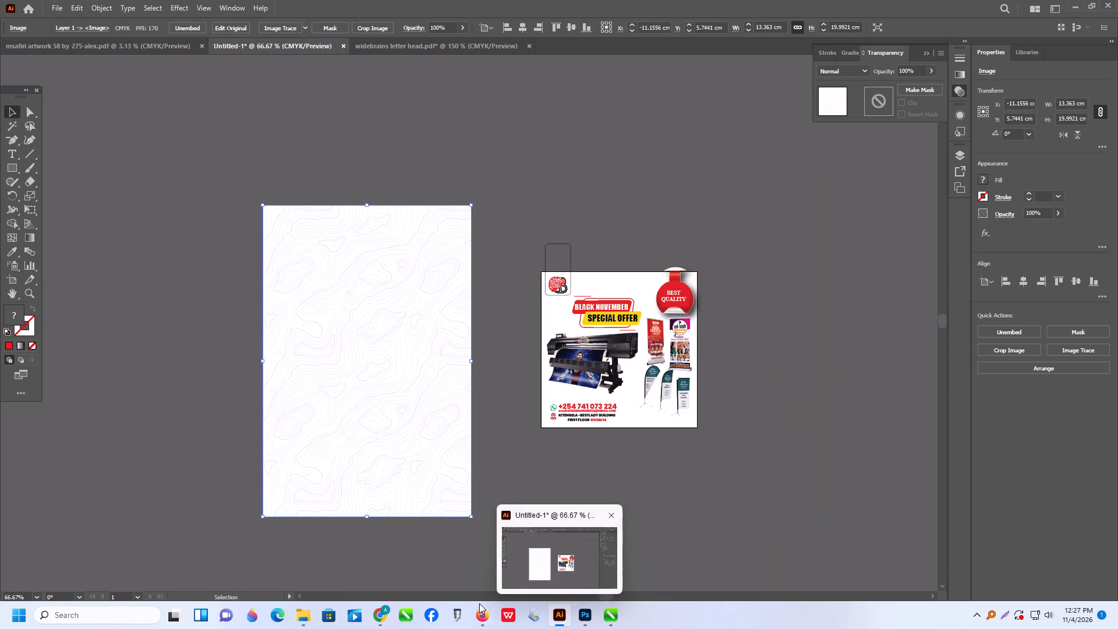
Switch to Chrome, open the Pinterest pin of the aesthetic grey halftone-dot wave background and copy its image.
{"action": "left_click", "coordinate": [373, 613]}
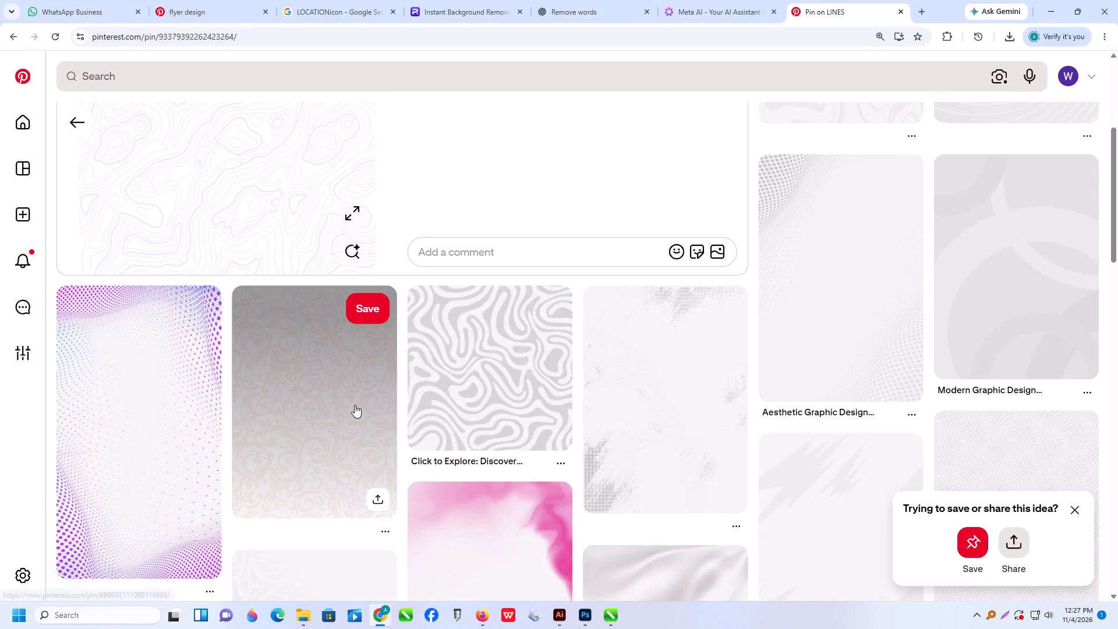
{"action": "left_click", "coordinate": [819, 333]}
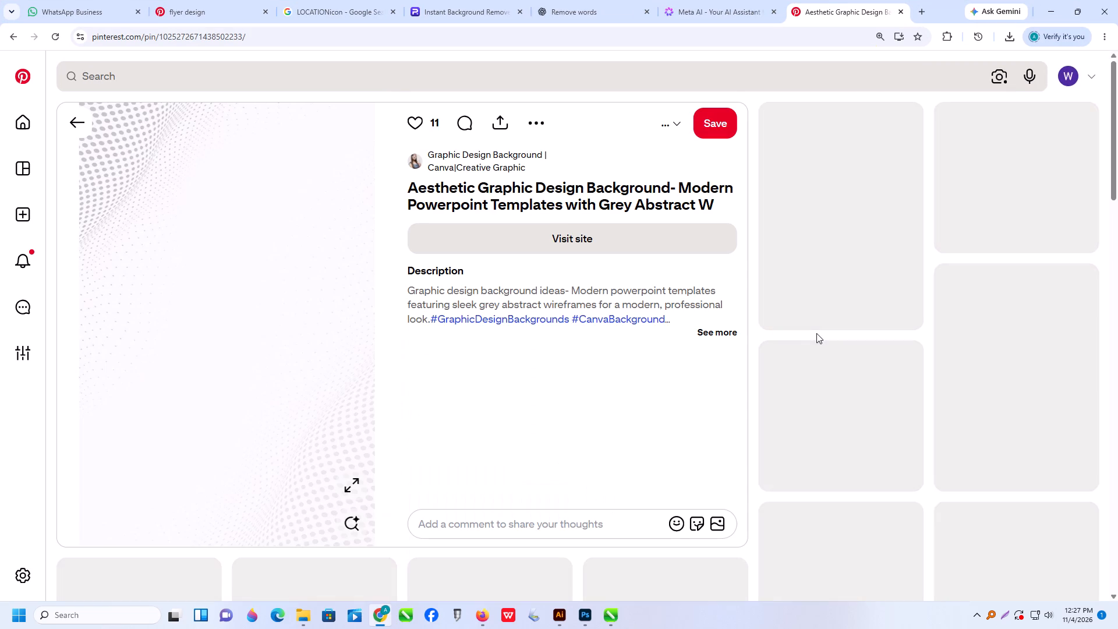
{"action": "right_click", "coordinate": [252, 302]}
{"action": "left_click", "coordinate": [300, 350]}
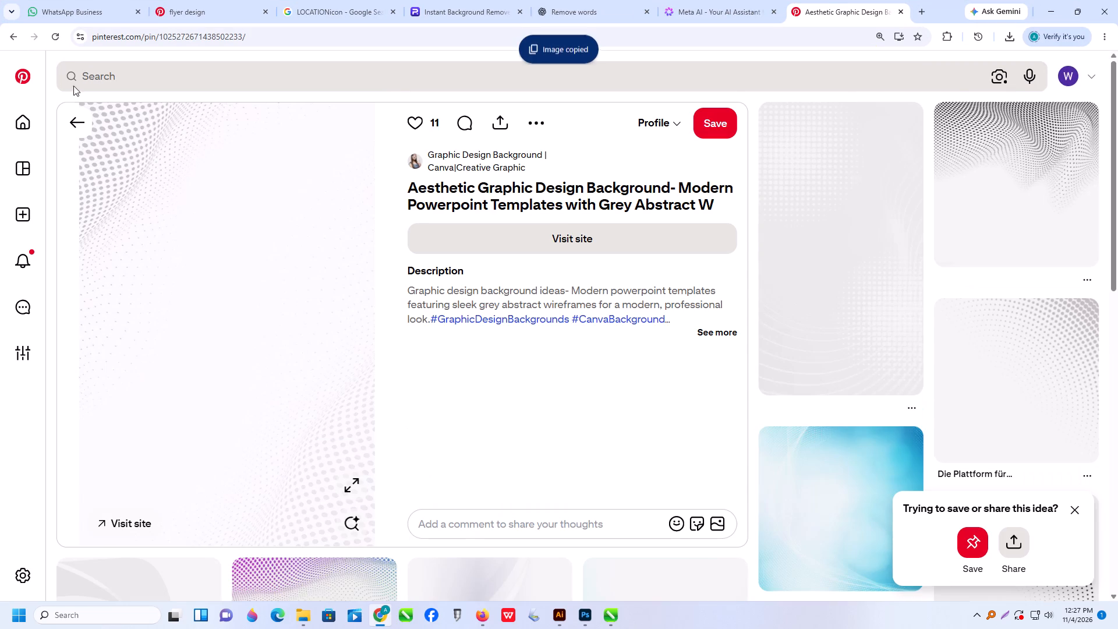
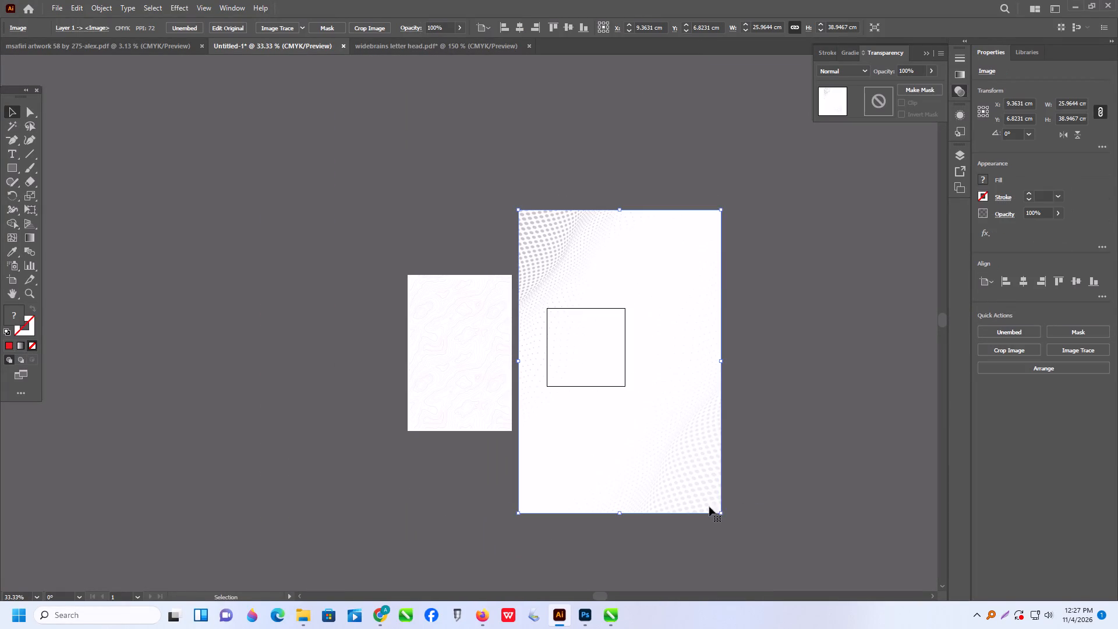
Align the halftone-dot background image to the artboard's top-left corner and scale it down proportionally to about 8.57 × 12.86 cm.
{"action": "left_click", "coordinate": [1010, 282]}
{"action": "left_click", "coordinate": [1059, 279]}
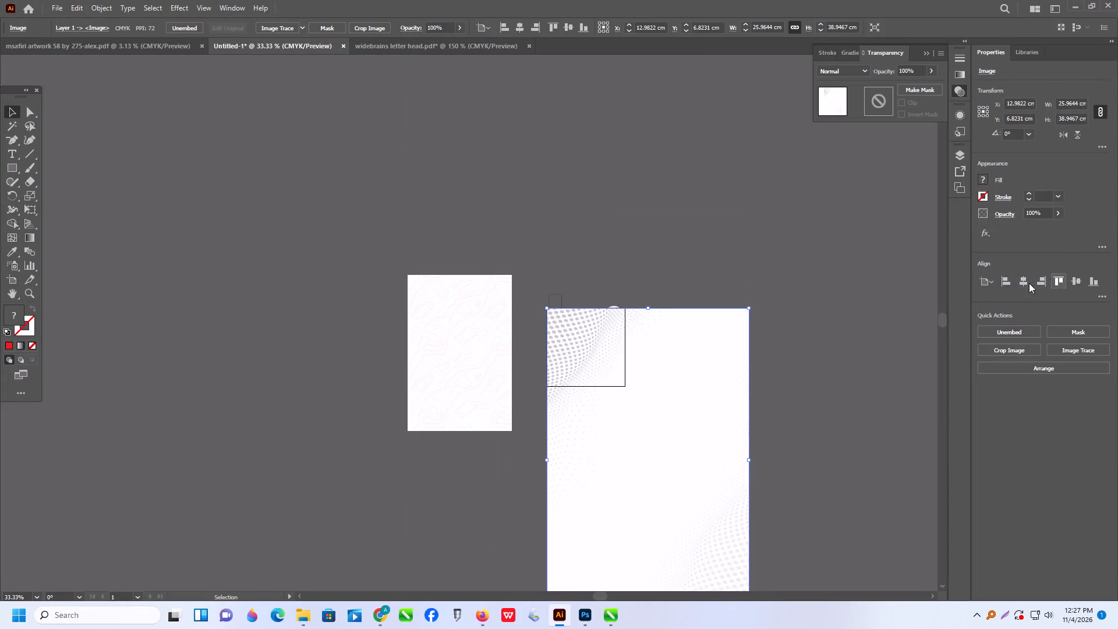
{"action": "scroll", "coordinate": [680, 437], "scroll_direction": "down", "scroll_amount": 4}
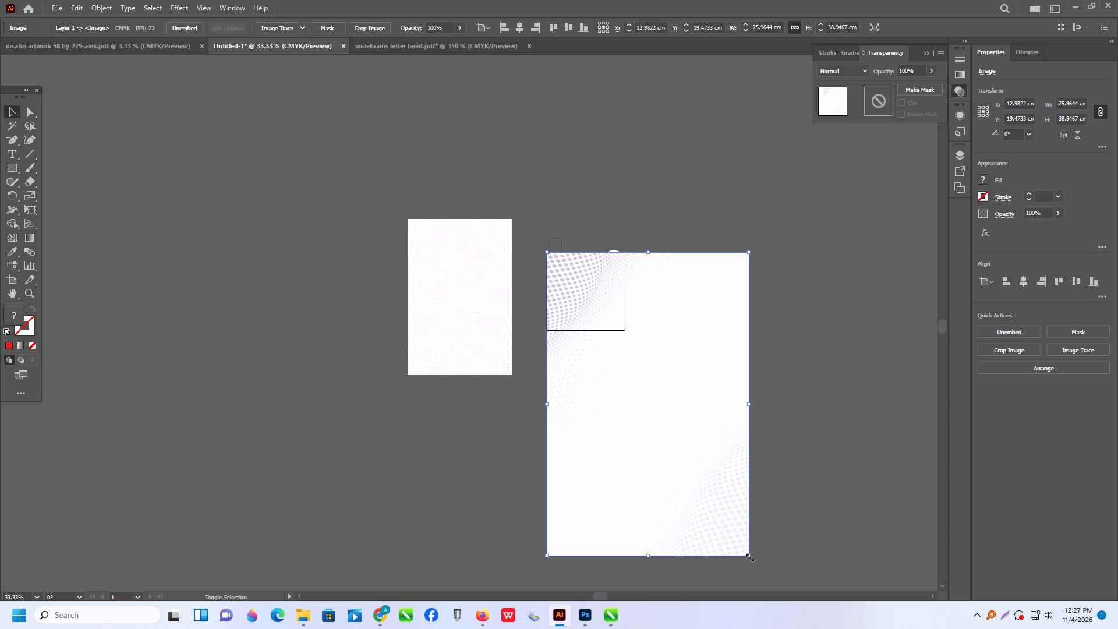
{"action": "left_click_drag", "start_coordinate": [749, 556], "coordinate": [635, 352], "text": "shift"}
{"action": "scroll", "coordinate": [586, 349], "scroll_direction": "up", "scroll_amount": 2, "text": "alt"}
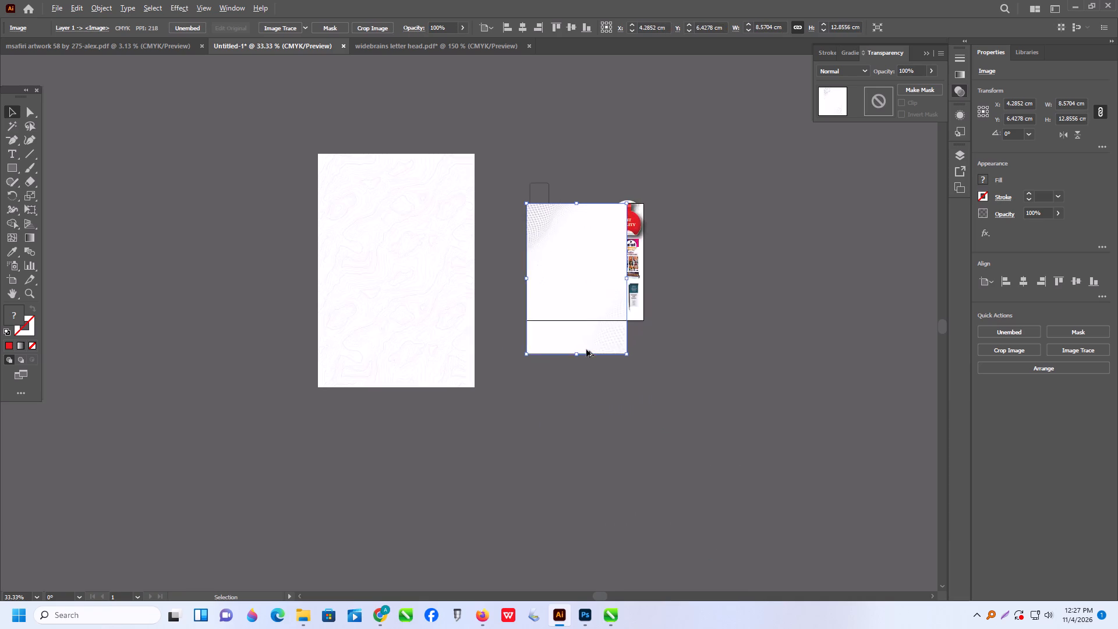
Move and stretch the halftone-dot background image to about 10.39 × 11.88 cm and centre it on the flyer artboard.
{"action": "left_click_drag", "start_coordinate": [592, 348], "coordinate": [593, 332]}
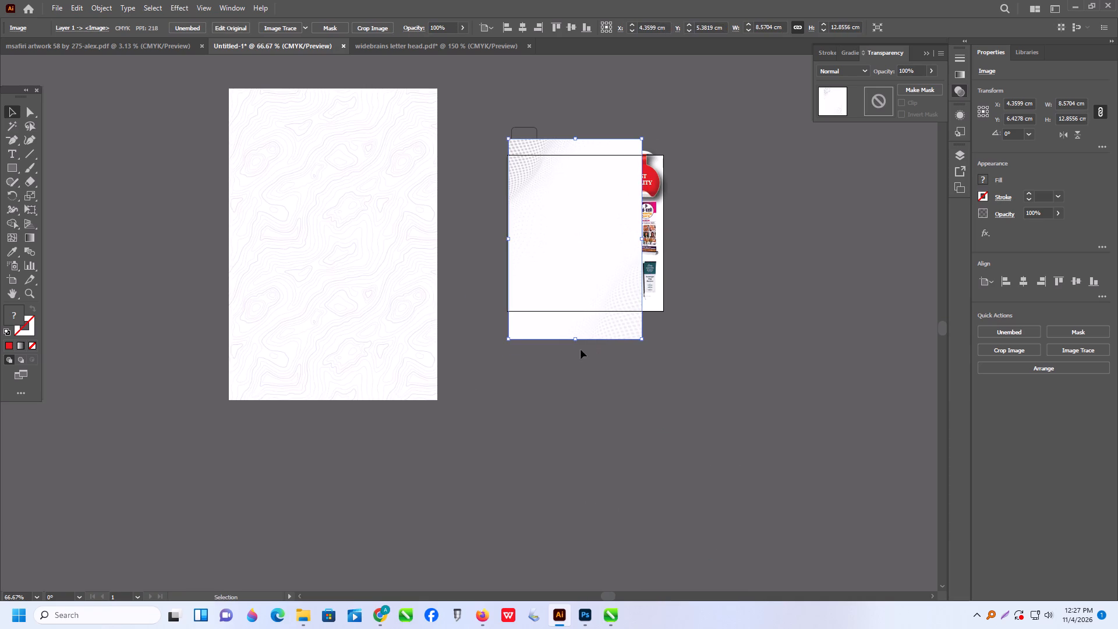
{"action": "left_click_drag", "start_coordinate": [576, 342], "coordinate": [572, 324]}
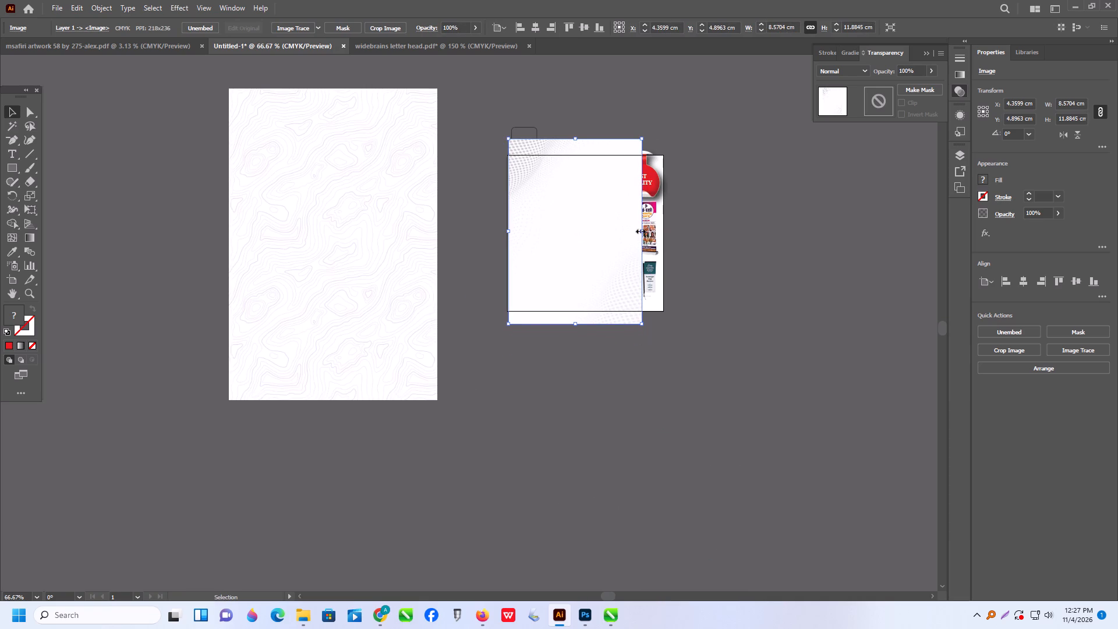
{"action": "left_click_drag", "start_coordinate": [641, 228], "coordinate": [666, 234]}
{"action": "left_click", "coordinate": [668, 235]}
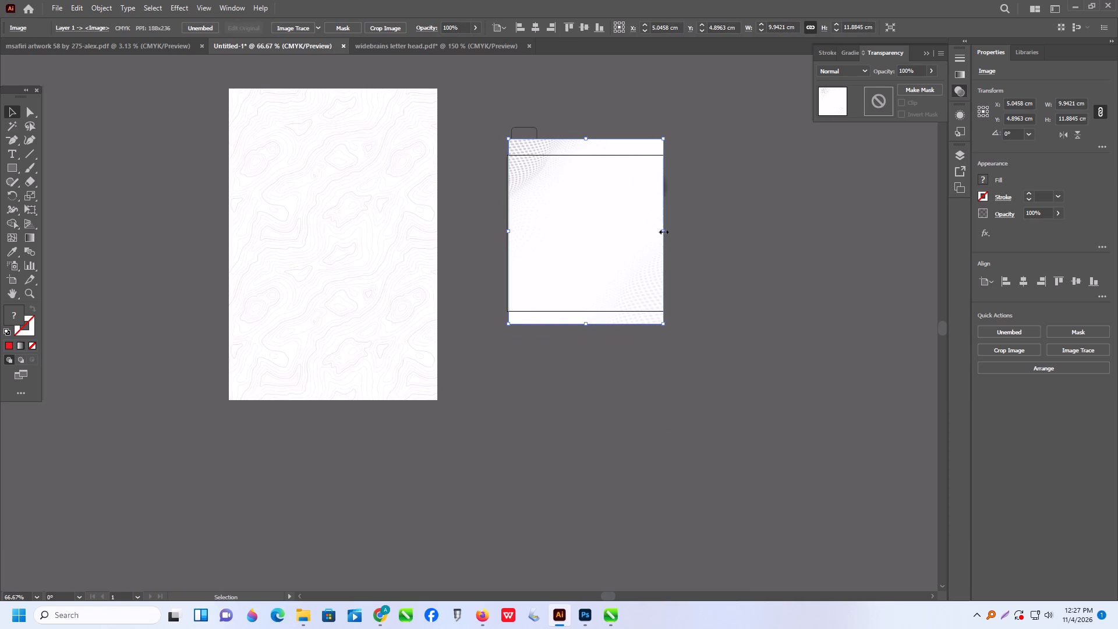
{"action": "left_click_drag", "start_coordinate": [663, 231], "coordinate": [671, 232]}
{"action": "left_click_drag", "start_coordinate": [1021, 283], "coordinate": [1028, 282]}
{"action": "left_click", "coordinate": [1080, 282]}
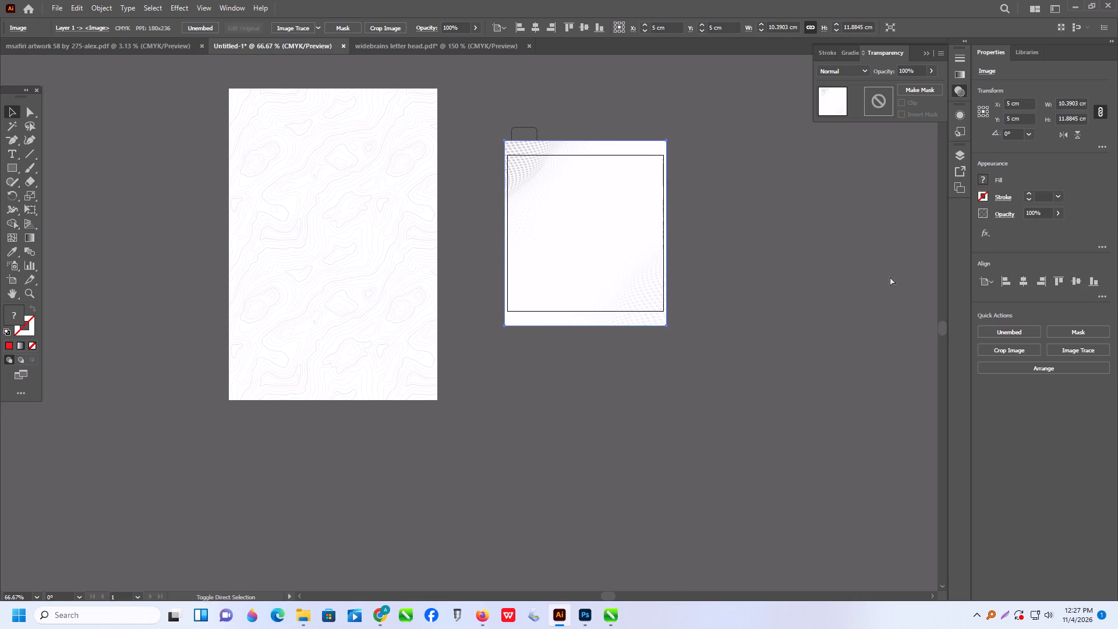
Send the halftone-dot background image behind all the flyer artwork.
{"action": "key", "text": "ctrl+shift+bracketleft"}
{"action": "key", "text": "ctrl+shift+bracketleft"}
{"action": "scroll", "coordinate": [685, 257], "scroll_direction": "up", "scroll_amount": 2, "text": "alt"}
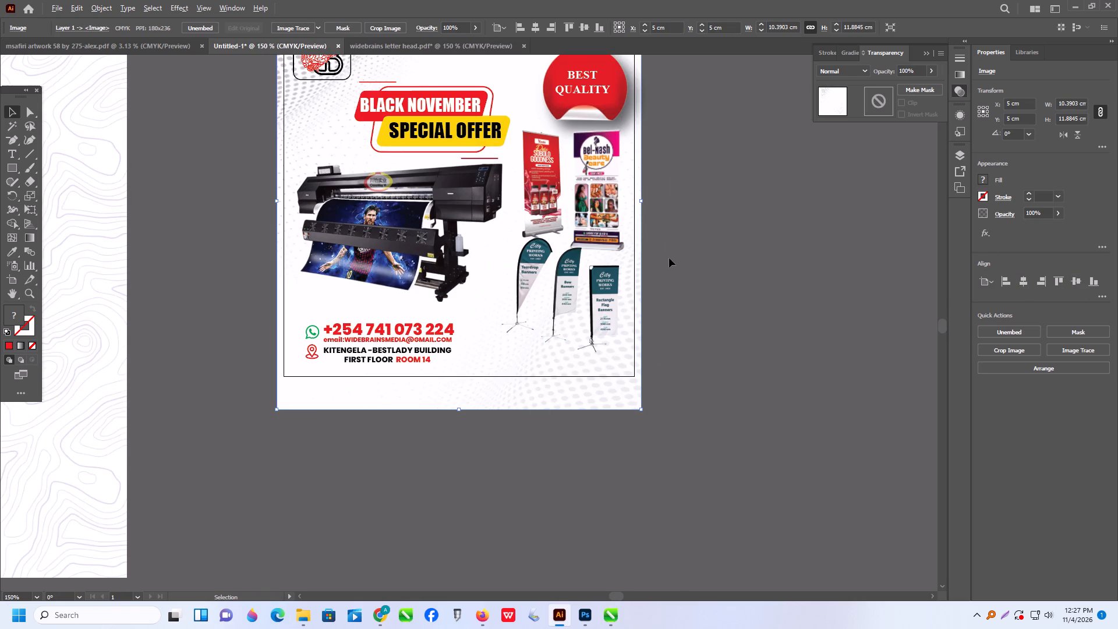
{"action": "scroll", "coordinate": [436, 245], "scroll_direction": "up", "scroll_amount": 4}
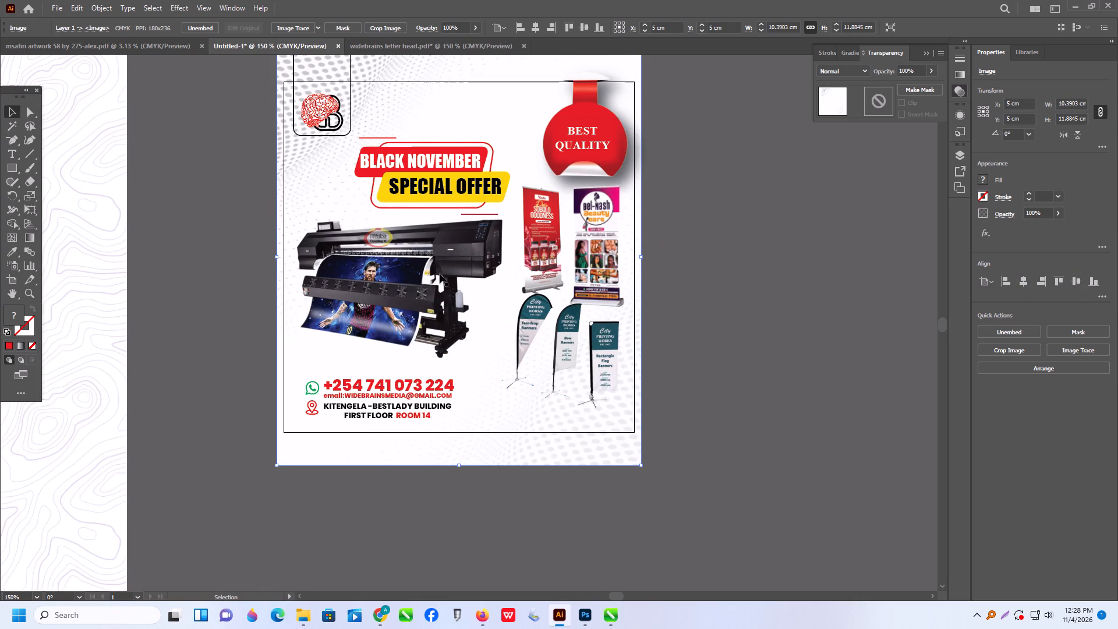
{"action": "scroll", "coordinate": [443, 288], "scroll_direction": "up", "scroll_amount": 1}
{"action": "scroll", "coordinate": [440, 306], "scroll_direction": "down", "scroll_amount": 2, "text": "alt"}
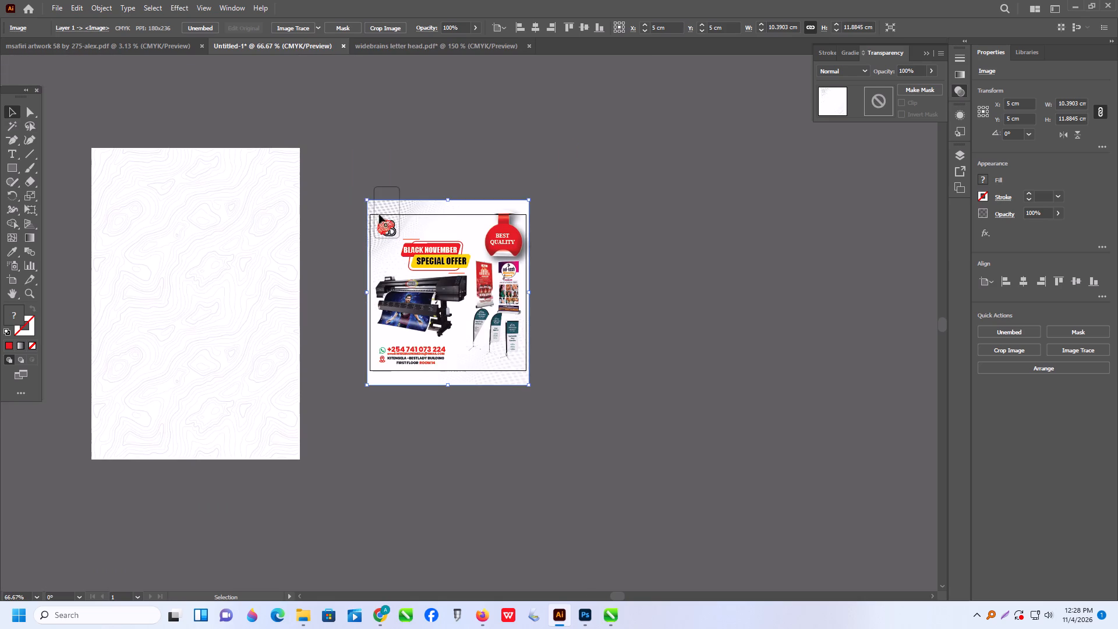
Delete the contour-line background image beside the flyer.
{"action": "left_click", "coordinate": [349, 177]}
{"action": "left_click", "coordinate": [270, 216]}
{"action": "key", "text": "Delete"}
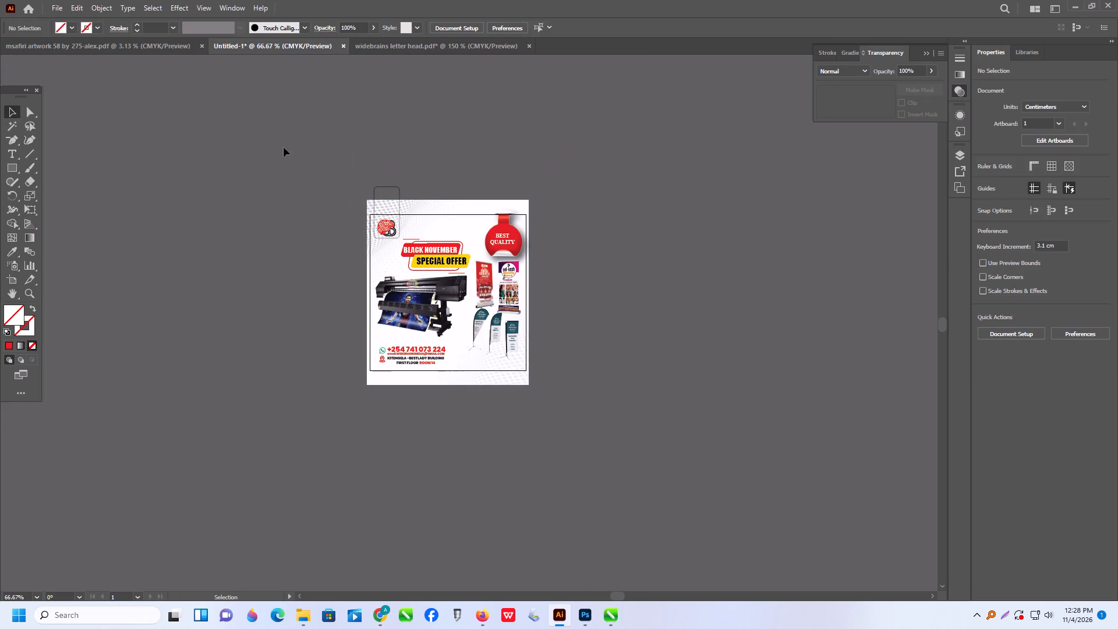
Select all the flyer artwork together with its halftone background and group it.
{"action": "left_click_drag", "start_coordinate": [289, 127], "coordinate": [557, 357]}
{"action": "left_click_drag", "start_coordinate": [628, 462], "coordinate": [634, 475]}
{"action": "left_click_drag", "start_coordinate": [270, 160], "coordinate": [568, 430]}
{"action": "left_click_drag", "start_coordinate": [568, 430], "coordinate": [563, 429]}
{"action": "key", "text": "ctrl+g"}
{"action": "left_click", "coordinate": [612, 277]}
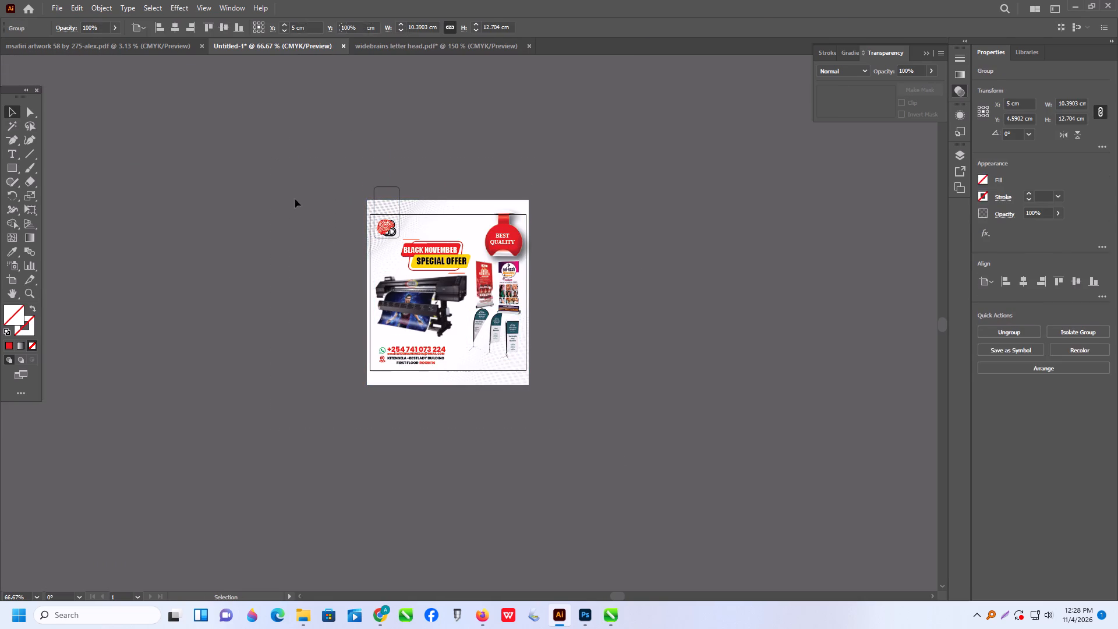
Create a 10 × 10 cm rectangle and align it to the artboard's left and top edges.
{"action": "left_click", "coordinate": [11, 166]}
{"action": "left_click", "coordinate": [270, 174]}
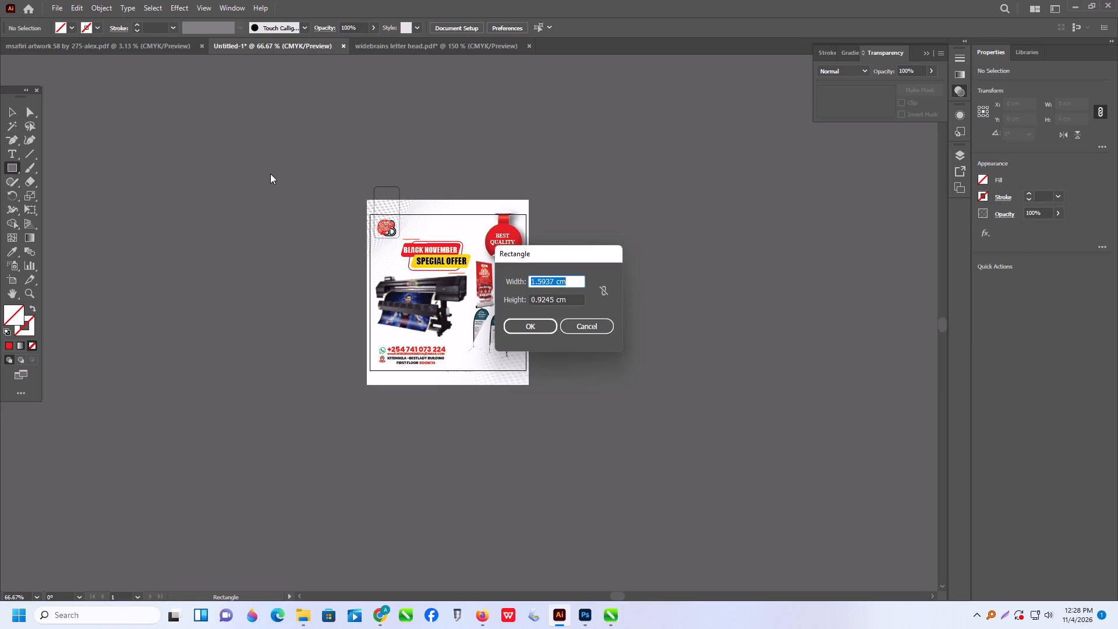
{"action": "type", "text": "10"}
{"action": "key", "text": "Tab"}
{"action": "type", "text": "10"}
{"action": "key", "text": "Return"}
{"action": "left_click", "coordinate": [1004, 284]}
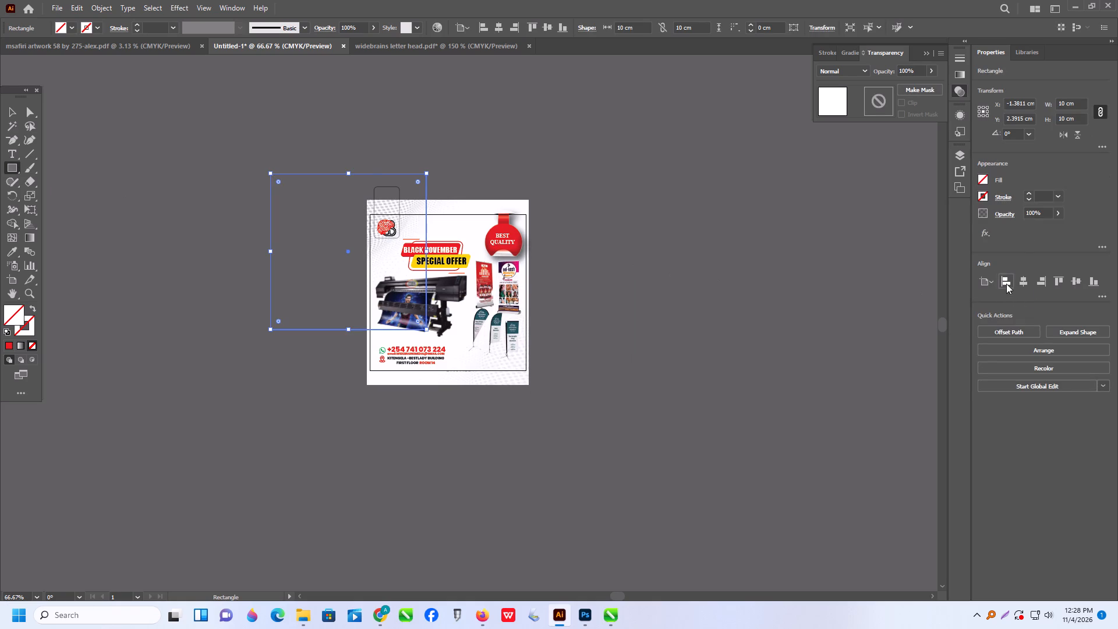
{"action": "left_click", "coordinate": [1059, 279]}
Make a clipping mask from the 10 cm square and the grouped flyer artwork.
{"action": "left_click", "coordinate": [9, 112]}
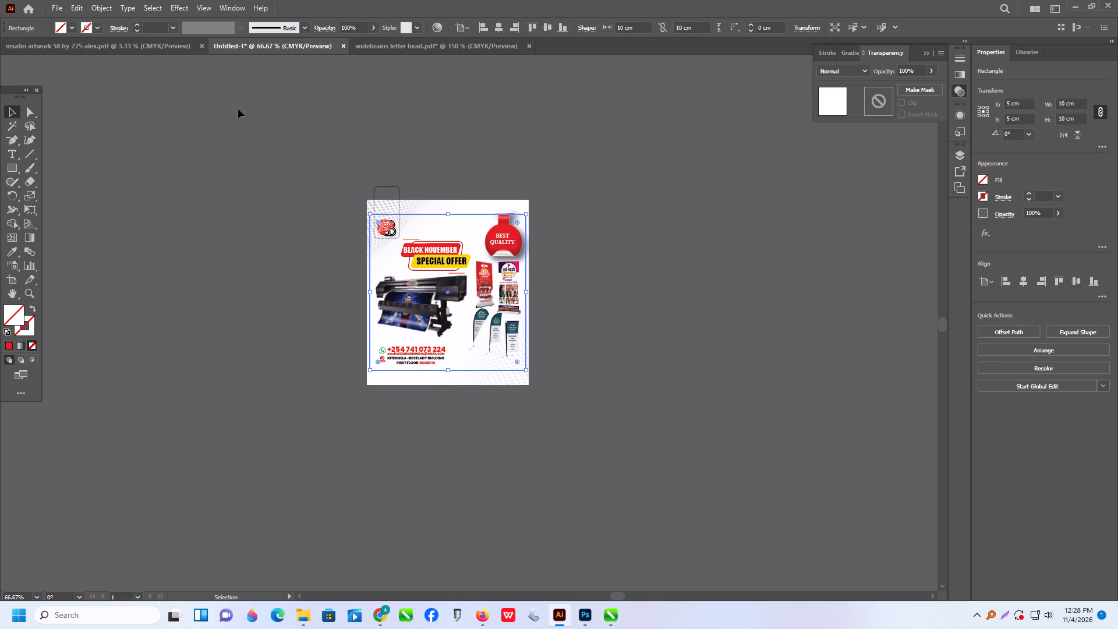
{"action": "left_click_drag", "start_coordinate": [241, 113], "coordinate": [568, 429]}
{"action": "right_click", "coordinate": [479, 301]}
{"action": "left_click", "coordinate": [548, 465]}
{"action": "left_click", "coordinate": [580, 411]}
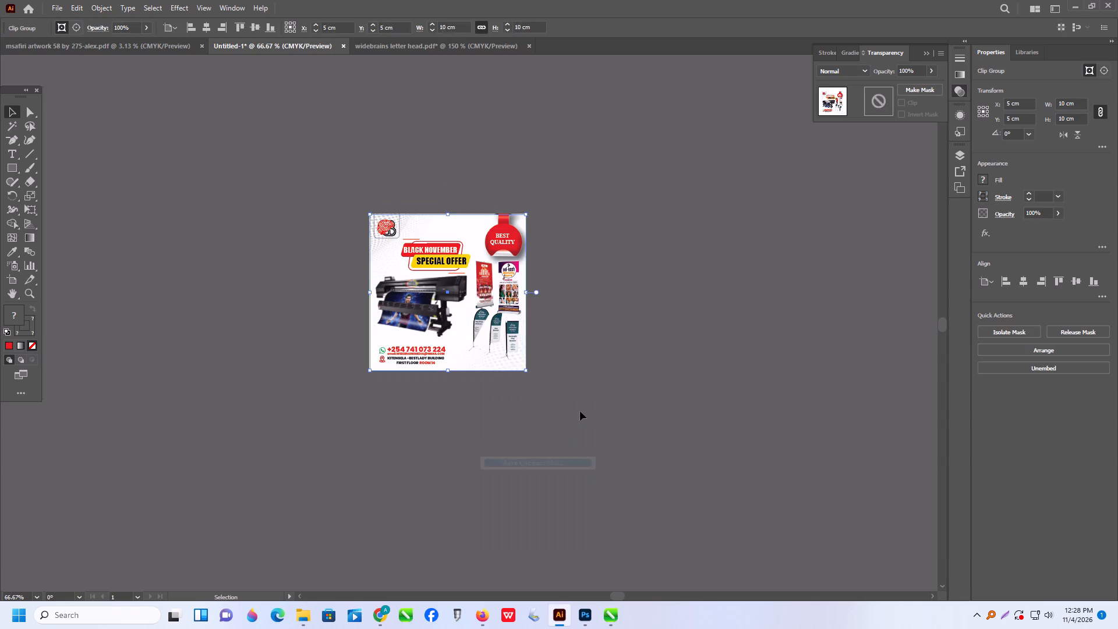
Inspect the clipped flyer design at closer zoom, from the logo down to the contact details.
{"action": "scroll", "coordinate": [436, 301], "scroll_direction": "up", "scroll_amount": 1, "text": "alt"}
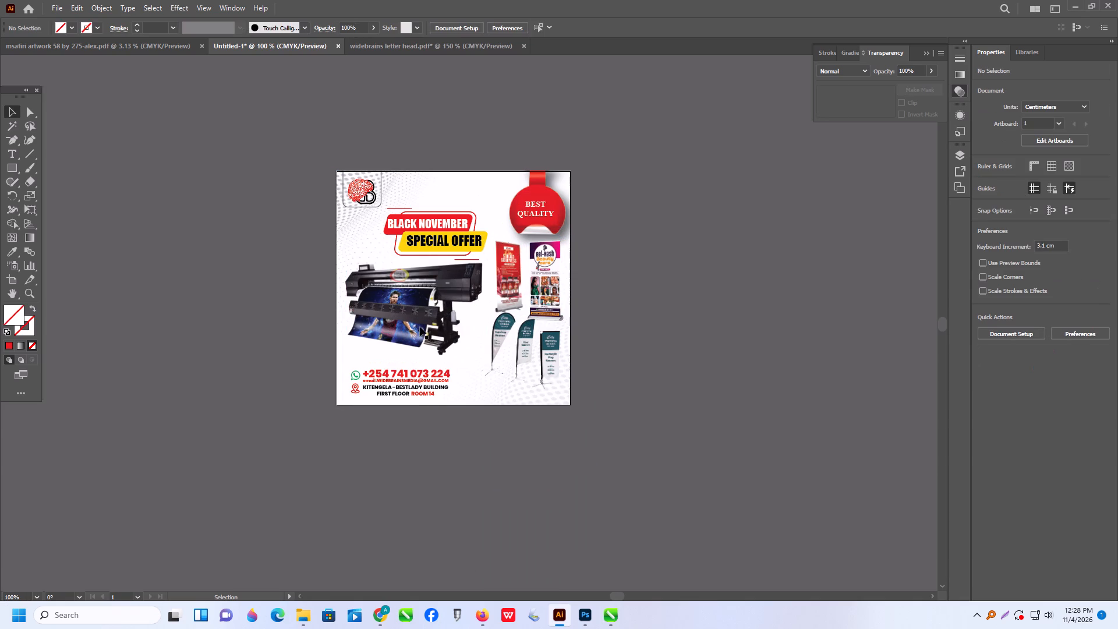
{"action": "scroll", "coordinate": [404, 330], "scroll_direction": "up", "scroll_amount": 1, "text": "alt"}
{"action": "scroll", "coordinate": [529, 374], "scroll_direction": "up", "scroll_amount": 6}
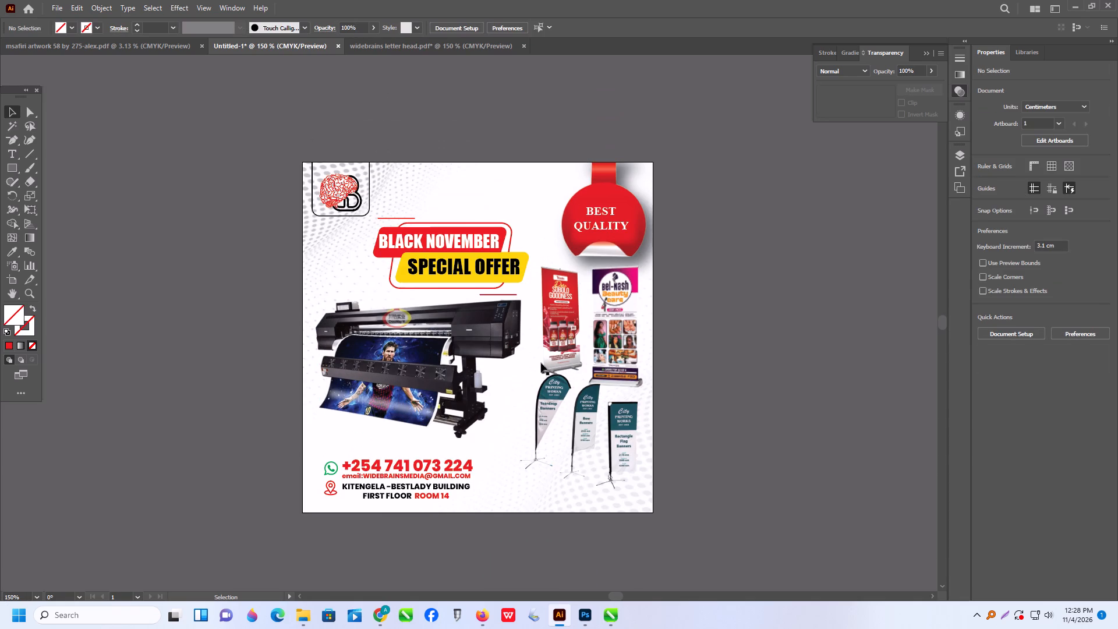
{"action": "scroll", "coordinate": [523, 370], "scroll_direction": "down", "scroll_amount": 5}
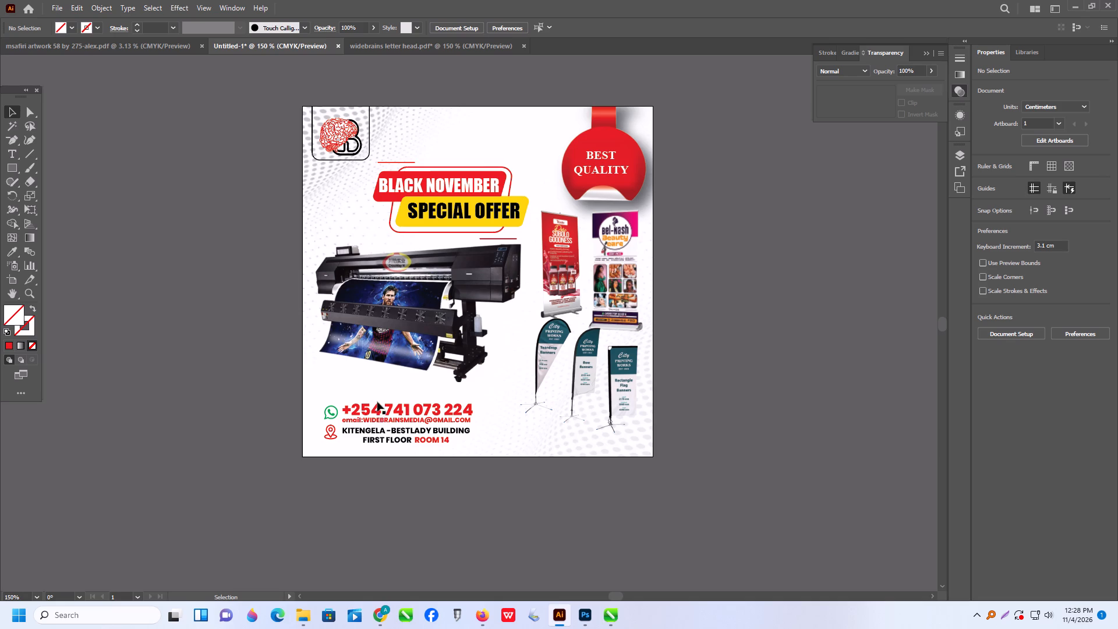
{"action": "scroll", "coordinate": [450, 411], "scroll_direction": "up", "scroll_amount": 2}
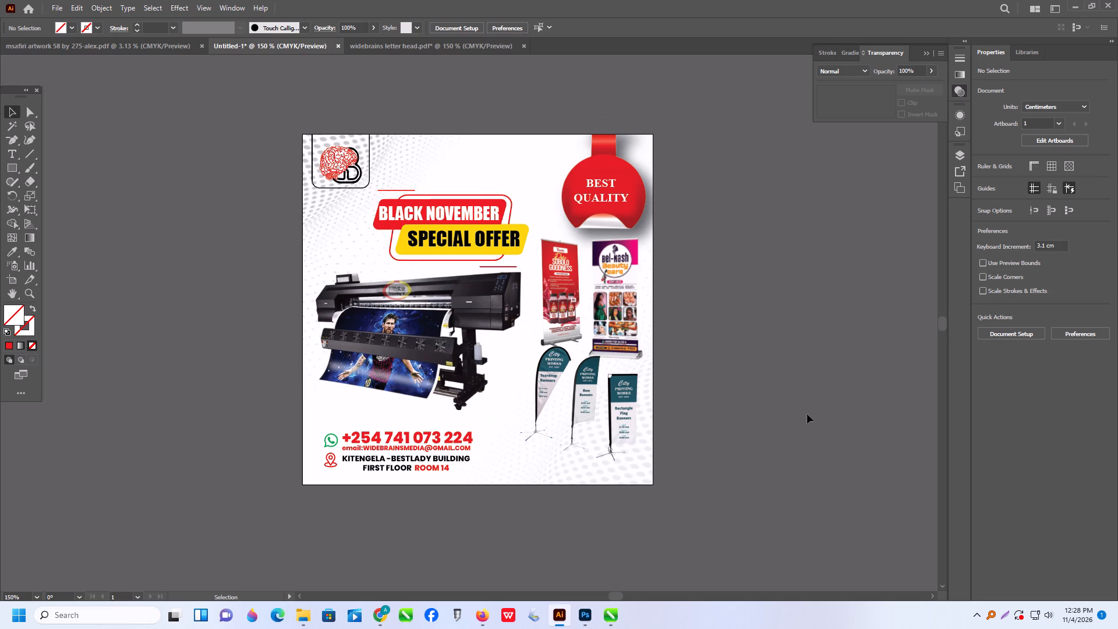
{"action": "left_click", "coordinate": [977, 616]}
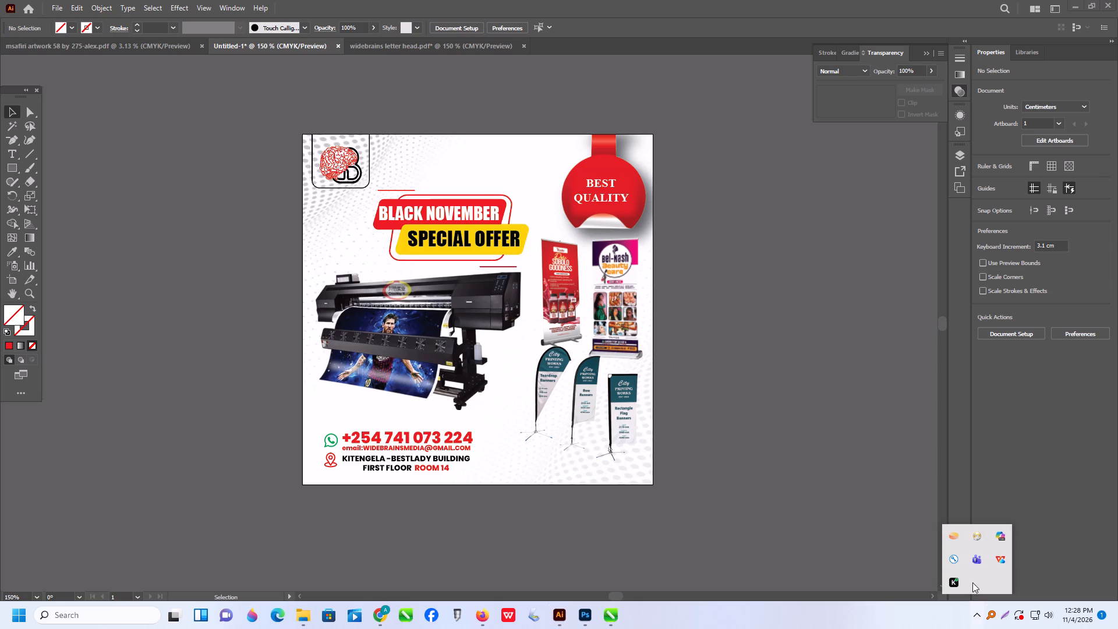
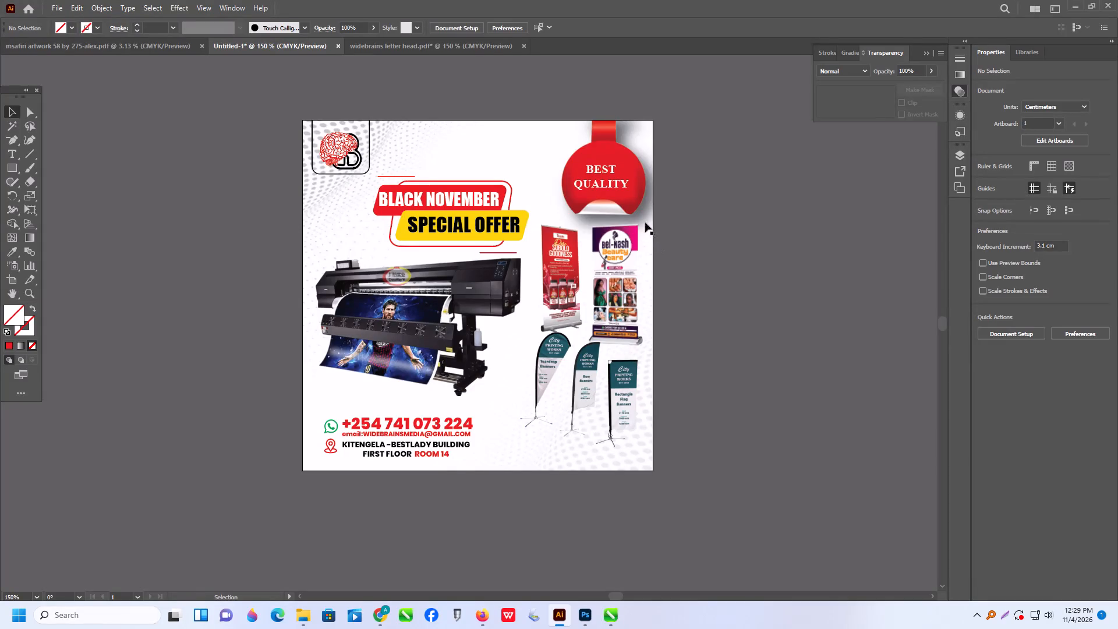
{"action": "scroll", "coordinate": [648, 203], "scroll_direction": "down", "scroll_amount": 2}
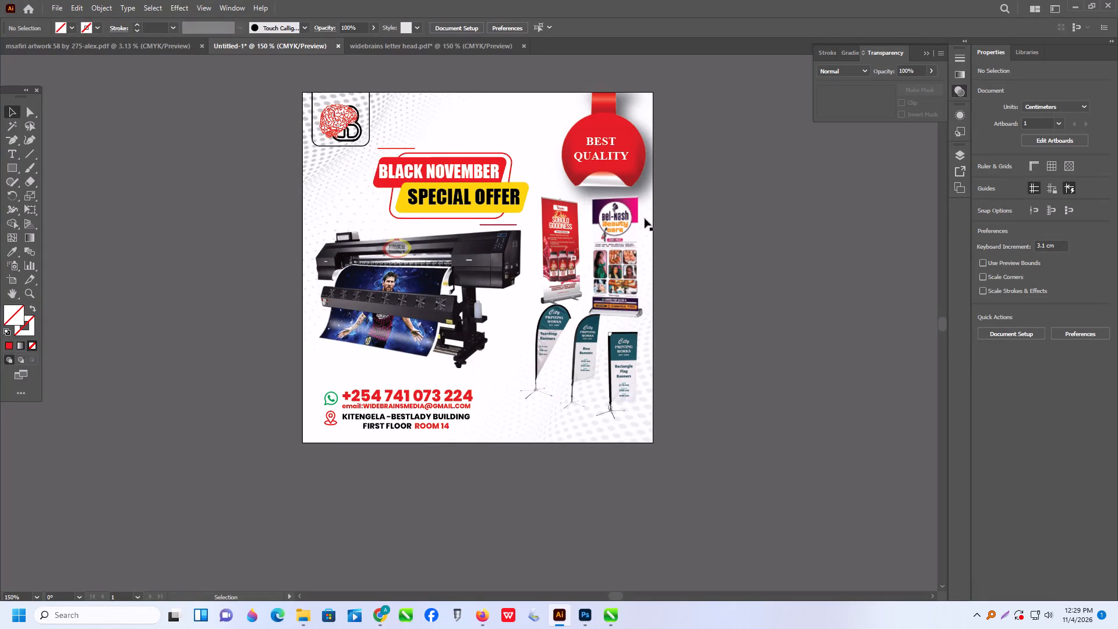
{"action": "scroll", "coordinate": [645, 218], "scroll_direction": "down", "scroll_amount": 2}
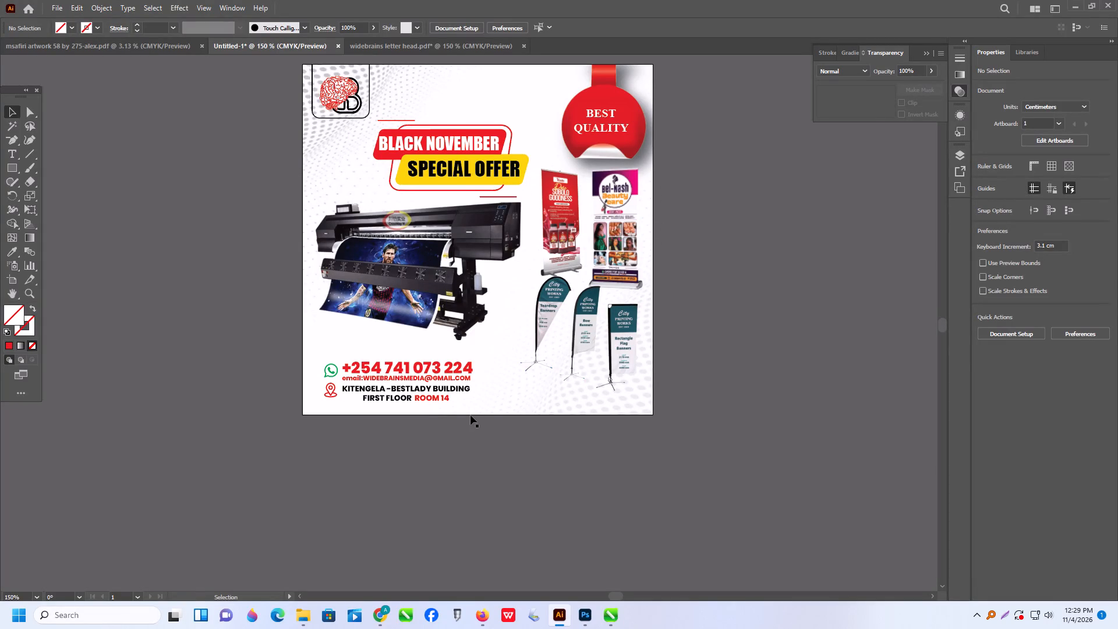
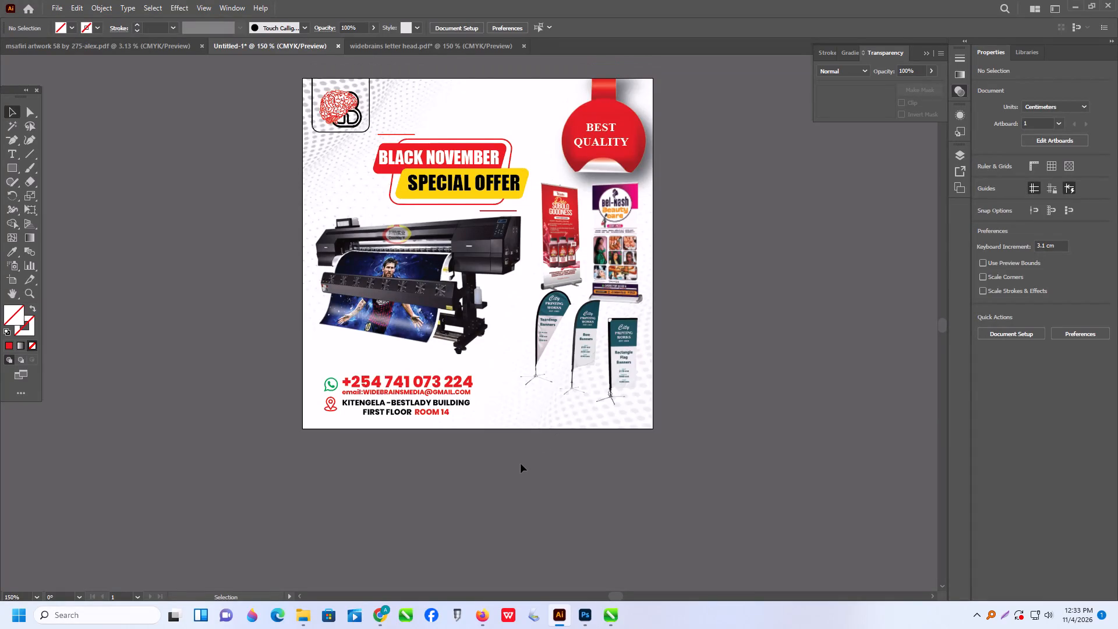
Review the overall layout of the Black November special offer flyer on its artboard.
{"action": "scroll", "coordinate": [521, 464], "scroll_direction": "up", "scroll_amount": 8}
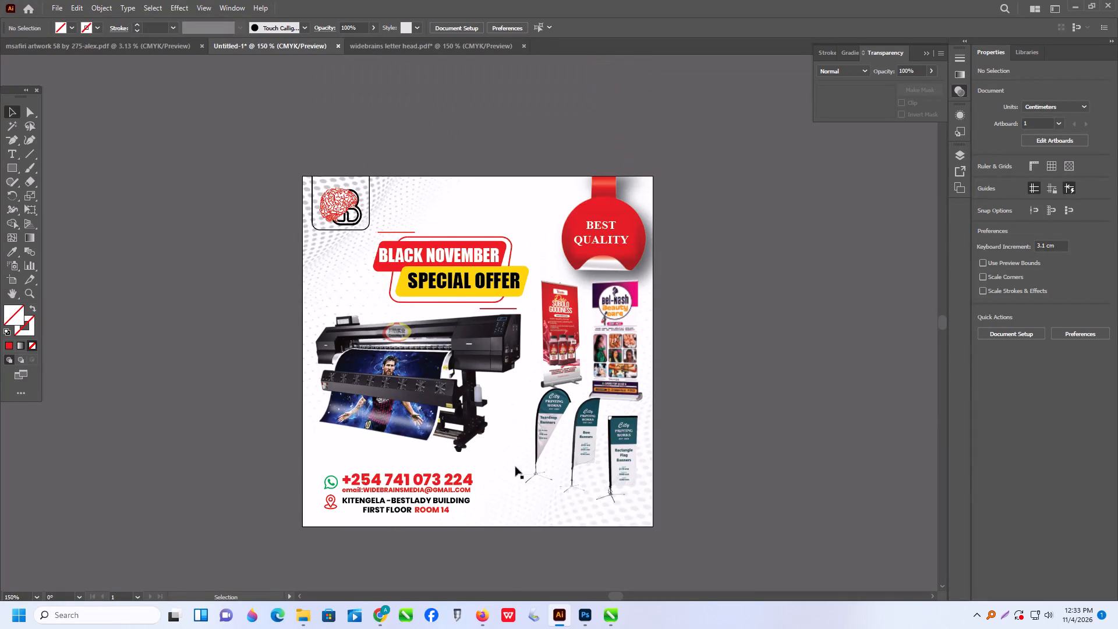
{"action": "scroll", "coordinate": [515, 467], "scroll_direction": "up", "scroll_amount": 3}
{"action": "scroll", "coordinate": [306, 314], "scroll_direction": "down", "scroll_amount": 4}
{"action": "scroll", "coordinate": [194, 288], "scroll_direction": "down", "scroll_amount": 3, "text": "alt"}
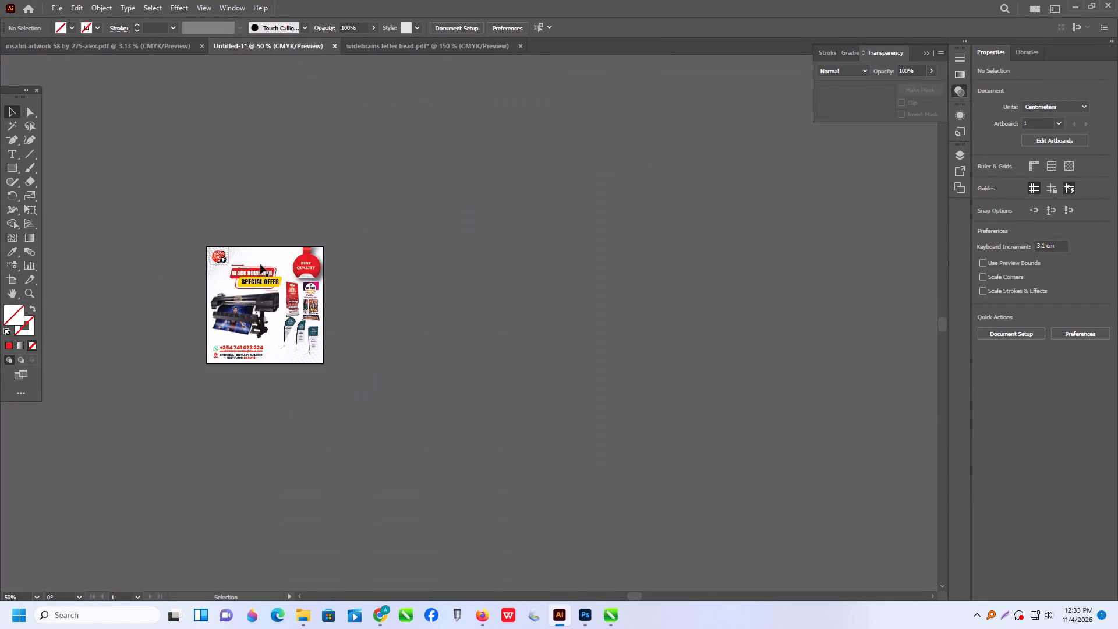
{"action": "scroll", "coordinate": [260, 264], "scroll_direction": "up", "scroll_amount": 2, "text": "alt"}
{"action": "scroll", "coordinate": [221, 328], "scroll_direction": "up", "scroll_amount": 1, "text": "alt"}
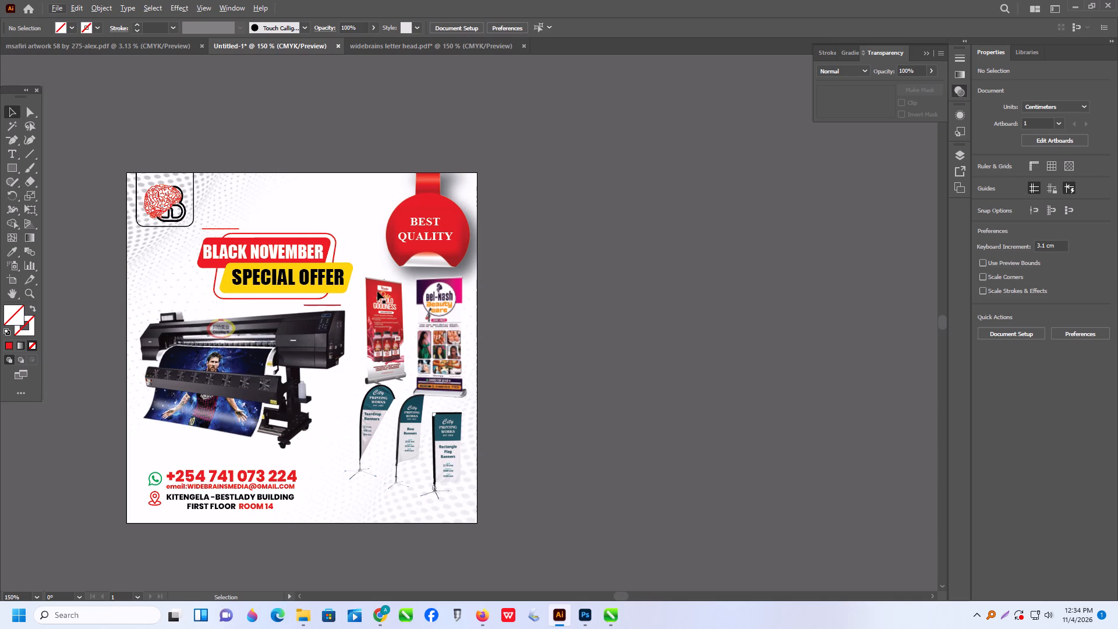
{"action": "scroll", "coordinate": [377, 290], "scroll_direction": "up", "scroll_amount": 1}
{"action": "scroll", "coordinate": [377, 290], "scroll_direction": "down", "scroll_amount": 4}
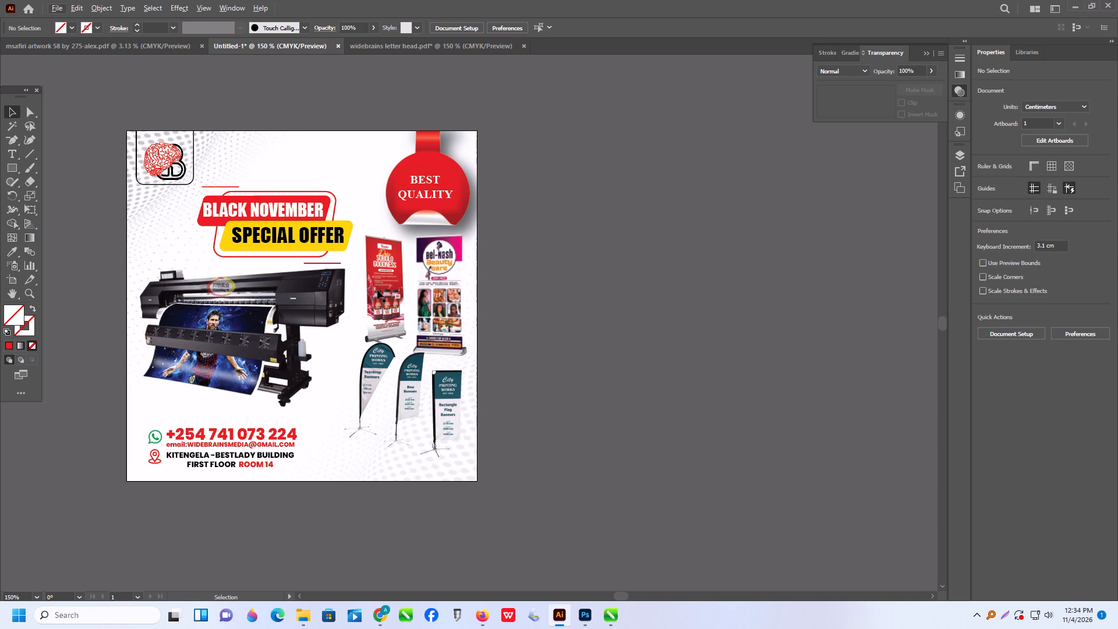
Inspect the red BEST QUALITY badge, the headline and the roll-up banners up close, and check the whole flyer again.
{"action": "scroll", "coordinate": [388, 199], "scroll_direction": "up", "scroll_amount": 7, "text": "alt"}
{"action": "scroll", "coordinate": [391, 194], "scroll_direction": "down", "scroll_amount": 2, "text": "alt"}
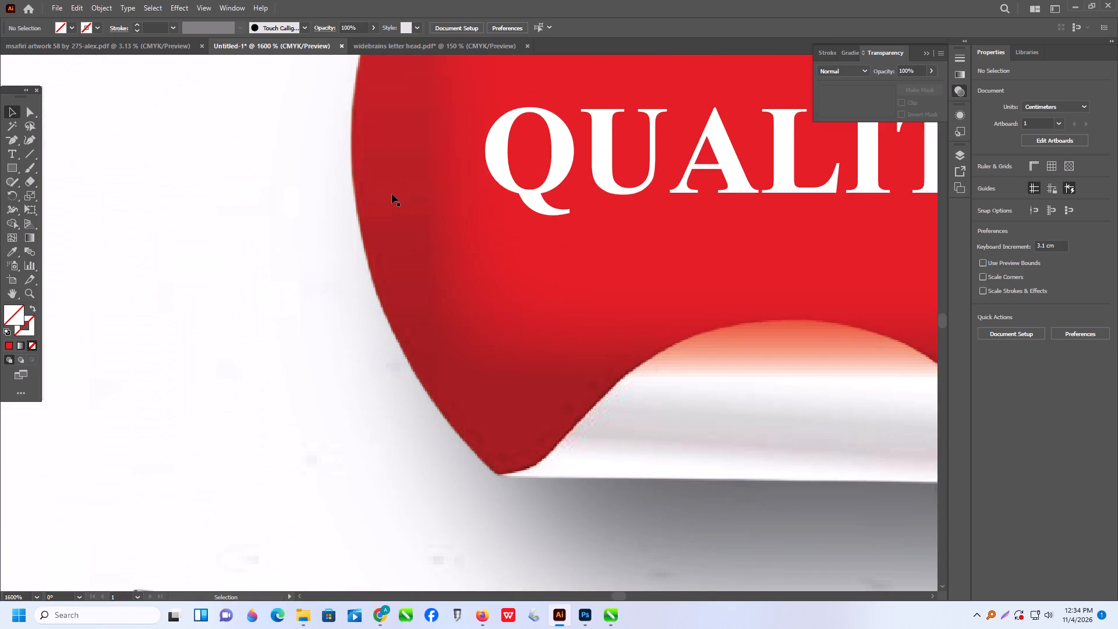
{"action": "scroll", "coordinate": [392, 194], "scroll_direction": "down", "scroll_amount": 1, "text": "alt"}
{"action": "scroll", "coordinate": [517, 271], "scroll_direction": "up", "scroll_amount": 3, "text": "alt"}
{"action": "scroll", "coordinate": [560, 264], "scroll_direction": "down", "scroll_amount": 5, "text": "alt"}
{"action": "scroll", "coordinate": [551, 281], "scroll_direction": "up", "scroll_amount": 3}
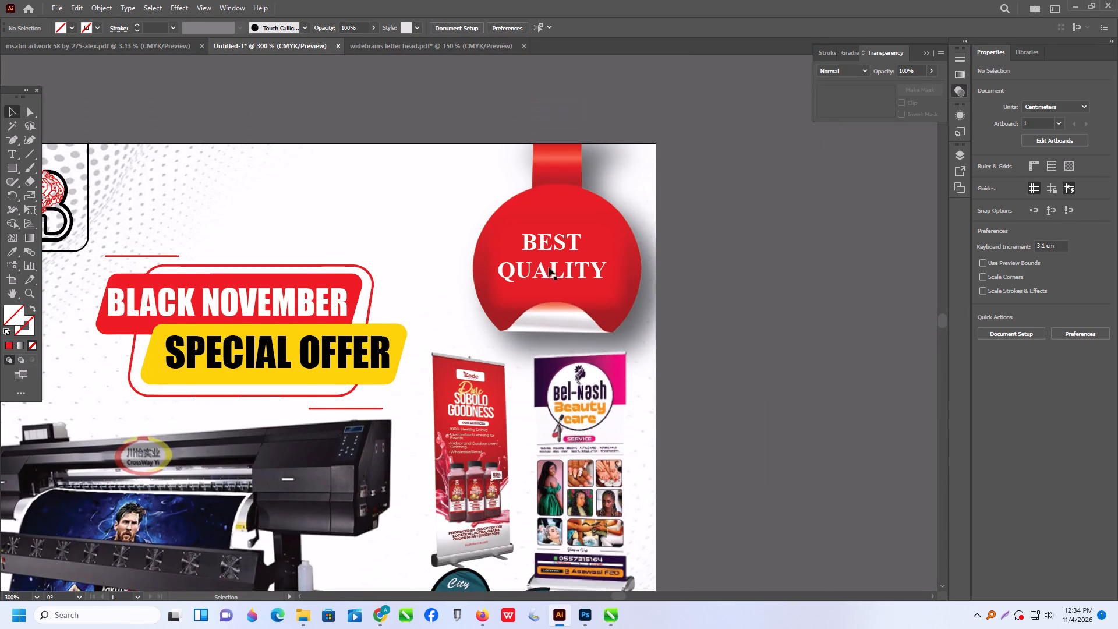
{"action": "scroll", "coordinate": [549, 267], "scroll_direction": "up", "scroll_amount": 5}
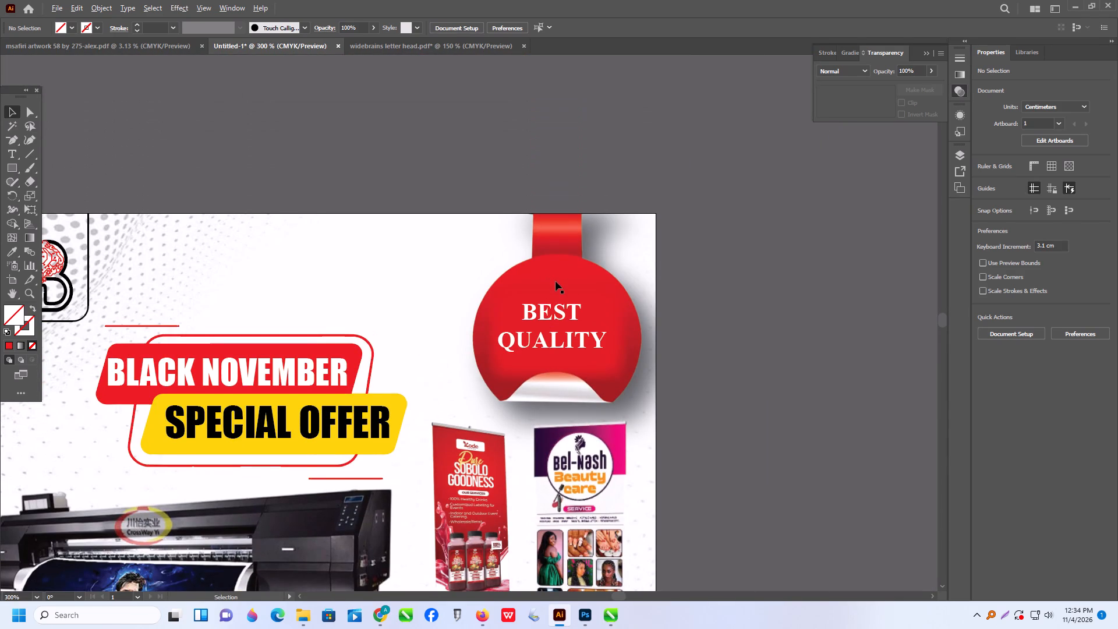
{"action": "scroll", "coordinate": [553, 301], "scroll_direction": "down", "scroll_amount": 3}
{"action": "scroll", "coordinate": [546, 243], "scroll_direction": "down", "scroll_amount": 6}
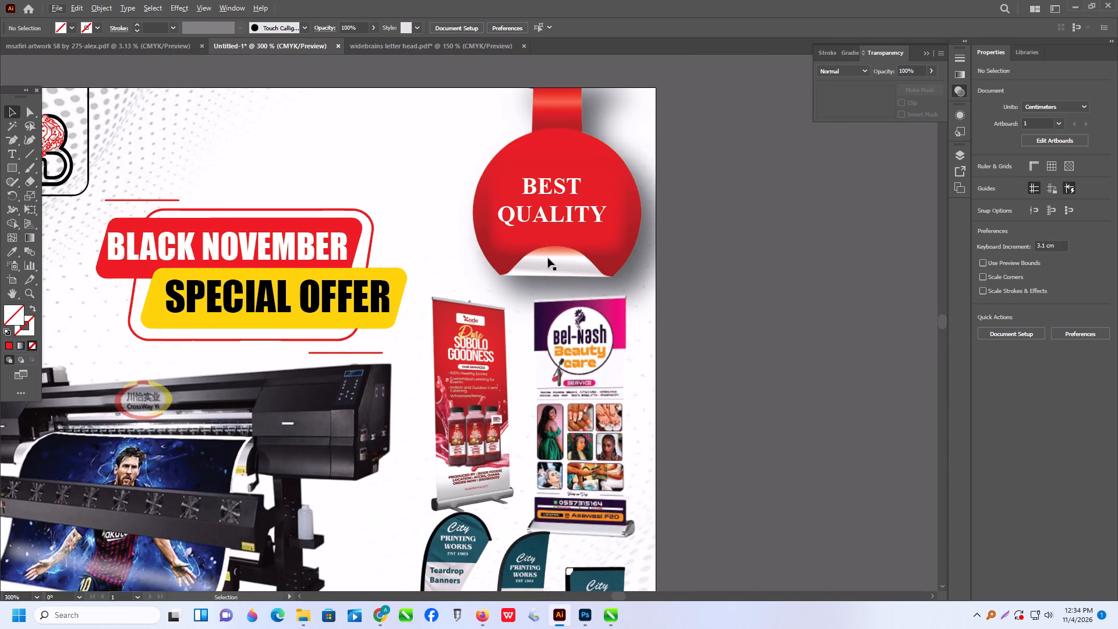
{"action": "scroll", "coordinate": [548, 258], "scroll_direction": "down", "scroll_amount": 3}
{"action": "scroll", "coordinate": [586, 302], "scroll_direction": "down", "scroll_amount": 3}
{"action": "scroll", "coordinate": [538, 299], "scroll_direction": "down", "scroll_amount": 1}
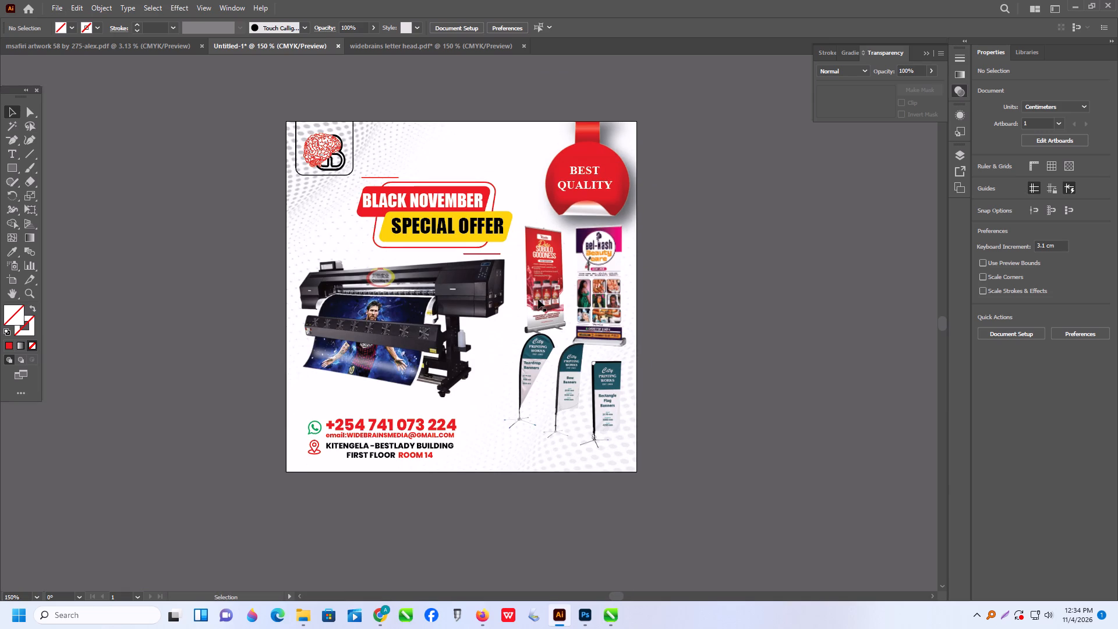
{"action": "scroll", "coordinate": [537, 298], "scroll_direction": "down", "scroll_amount": 2}
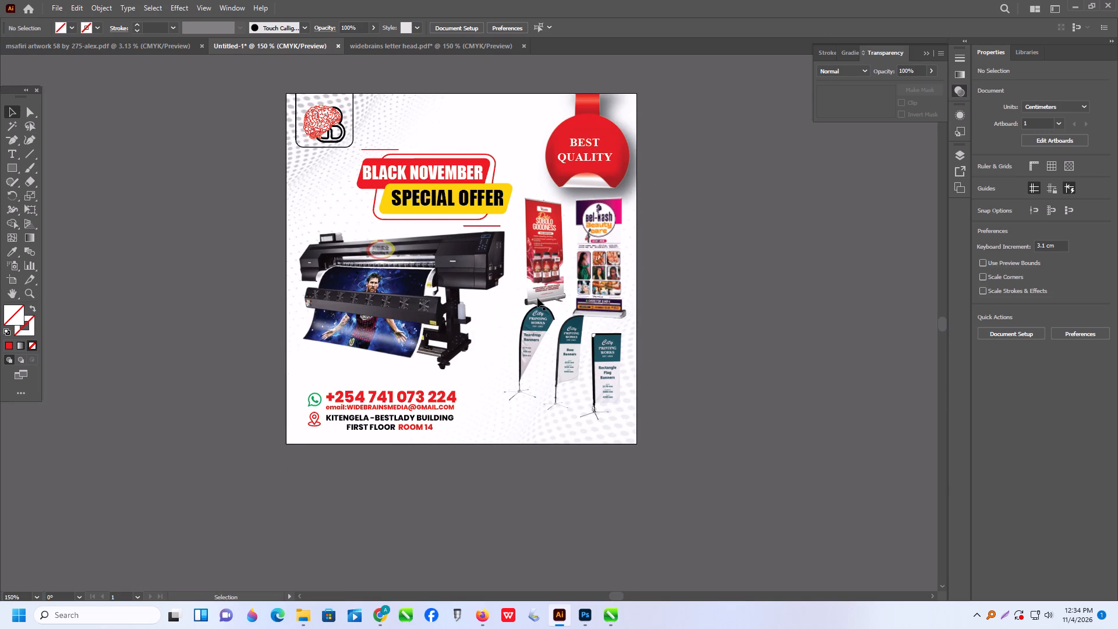
Inside the clipped flyer artwork, centre the brain logo horizontally on its rounded frame, using the frame as the key object.
{"action": "scroll", "coordinate": [537, 298], "scroll_direction": "up", "scroll_amount": 2}
{"action": "scroll", "coordinate": [431, 273], "scroll_direction": "down", "scroll_amount": 1, "text": "alt"}
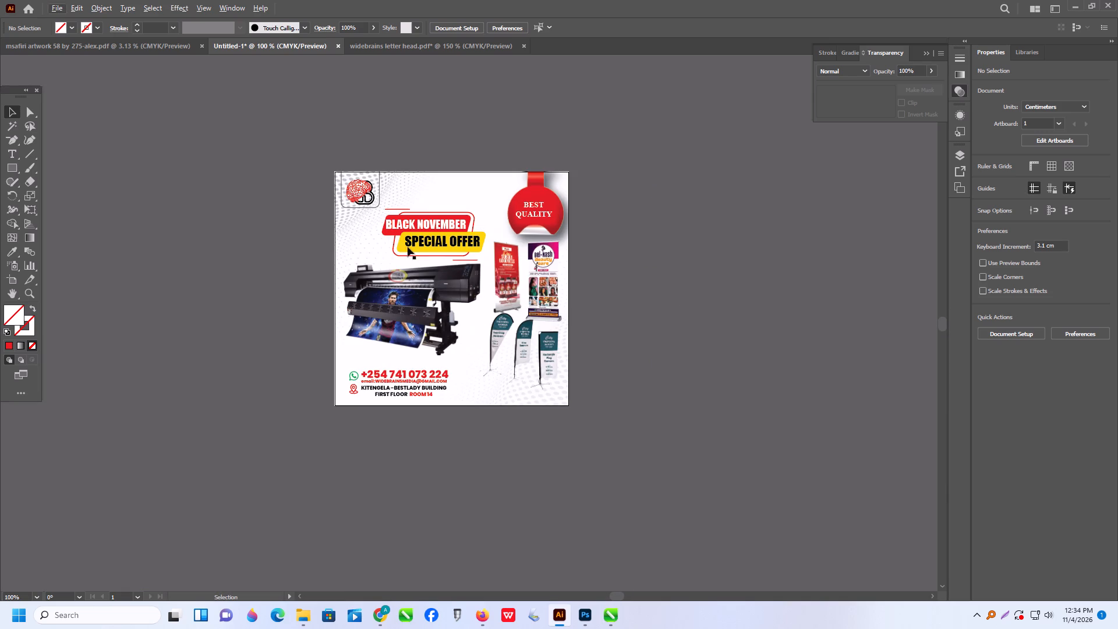
{"action": "double_click", "coordinate": [371, 189]}
{"action": "triple_click", "coordinate": [366, 194]}
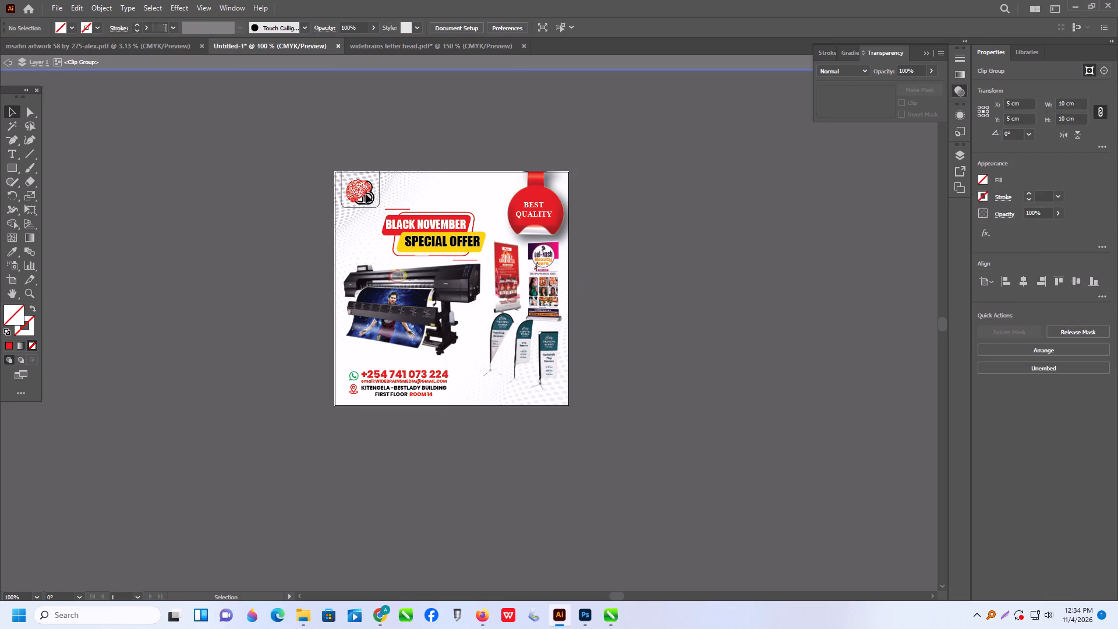
{"action": "left_click", "coordinate": [366, 194]}
{"action": "triple_click", "coordinate": [362, 188]}
{"action": "scroll", "coordinate": [363, 200], "scroll_direction": "up", "scroll_amount": 2, "text": "alt"}
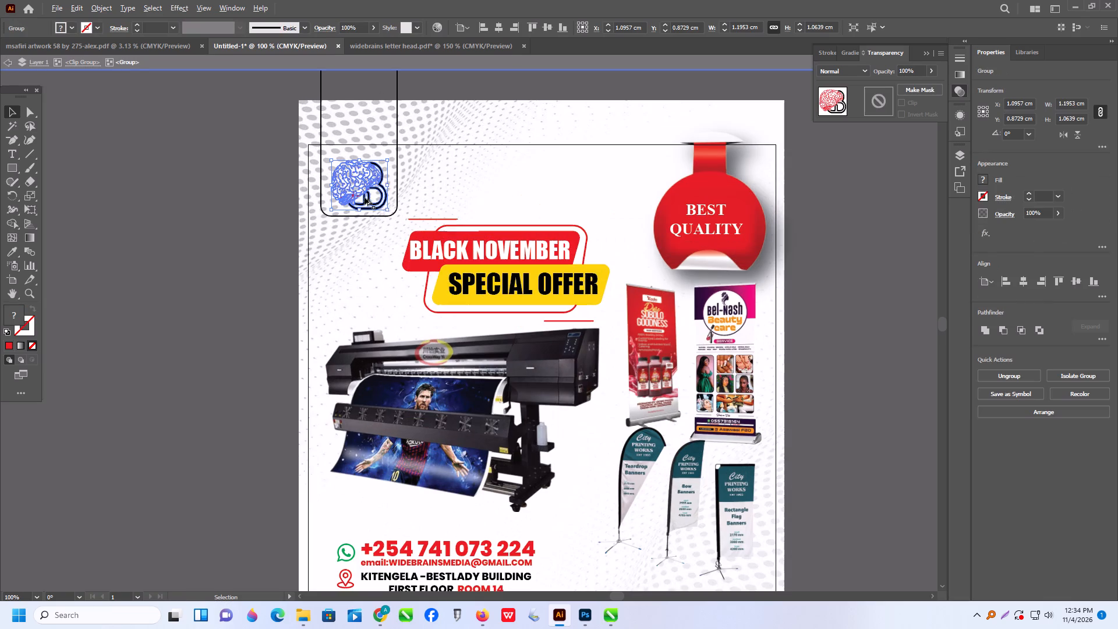
{"action": "left_click", "coordinate": [398, 148], "text": "shift"}
{"action": "left_click", "coordinate": [981, 281]}
{"action": "left_click", "coordinate": [1011, 309]}
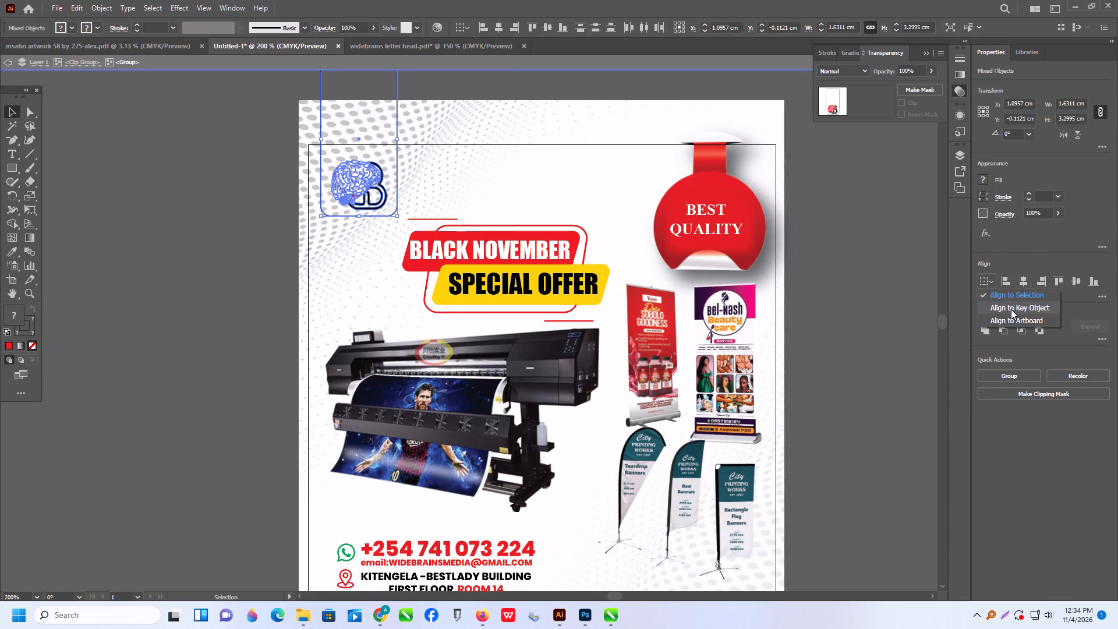
{"action": "left_click", "coordinate": [1023, 281]}
{"action": "left_click", "coordinate": [1020, 281]}
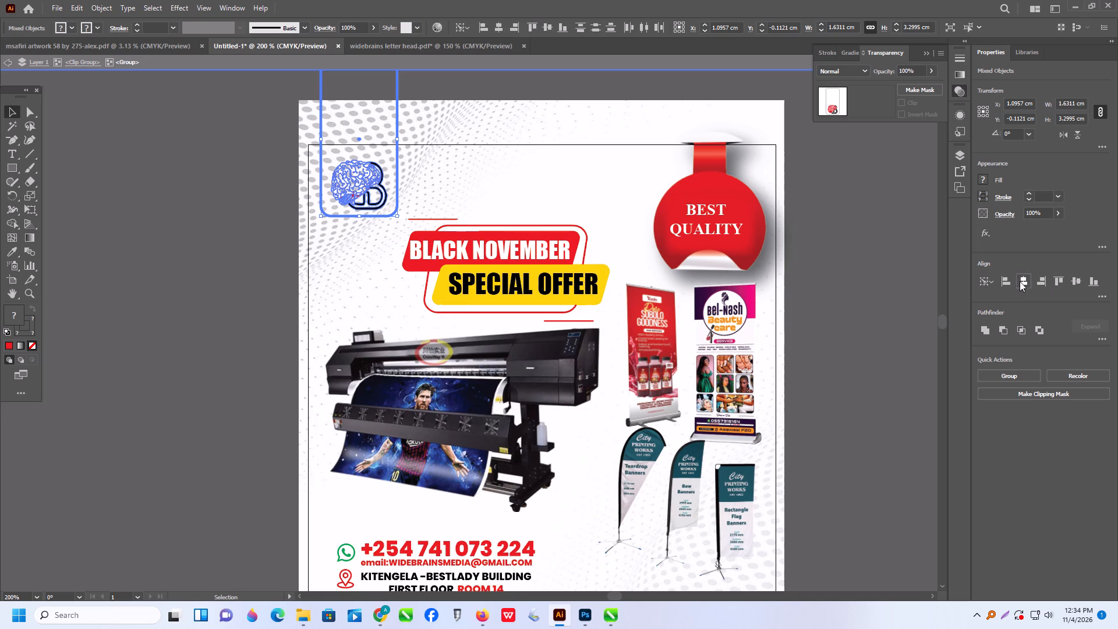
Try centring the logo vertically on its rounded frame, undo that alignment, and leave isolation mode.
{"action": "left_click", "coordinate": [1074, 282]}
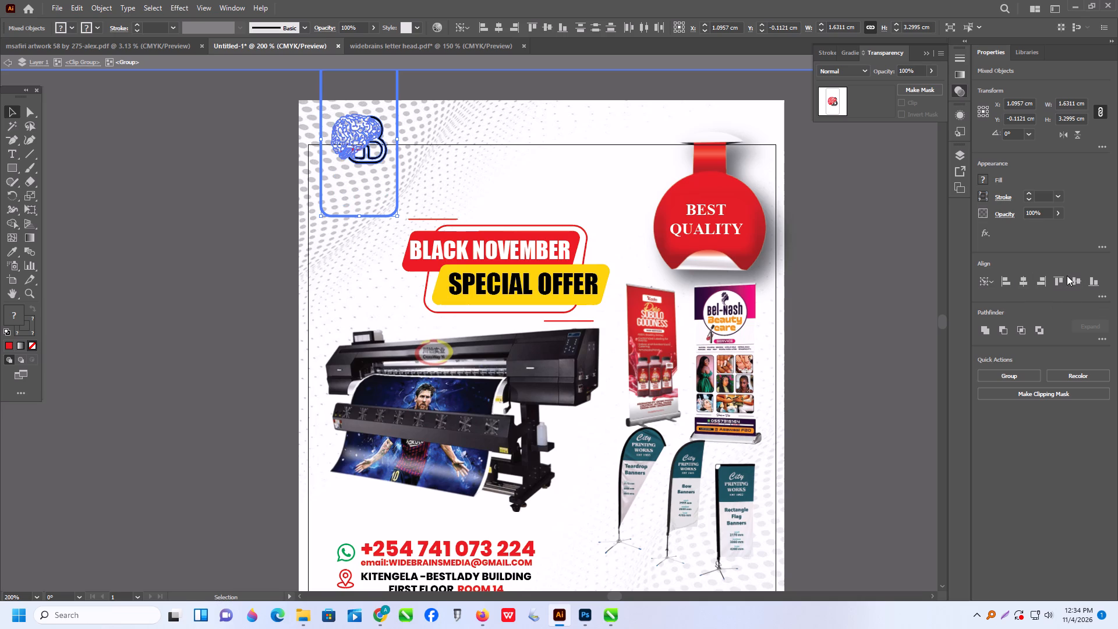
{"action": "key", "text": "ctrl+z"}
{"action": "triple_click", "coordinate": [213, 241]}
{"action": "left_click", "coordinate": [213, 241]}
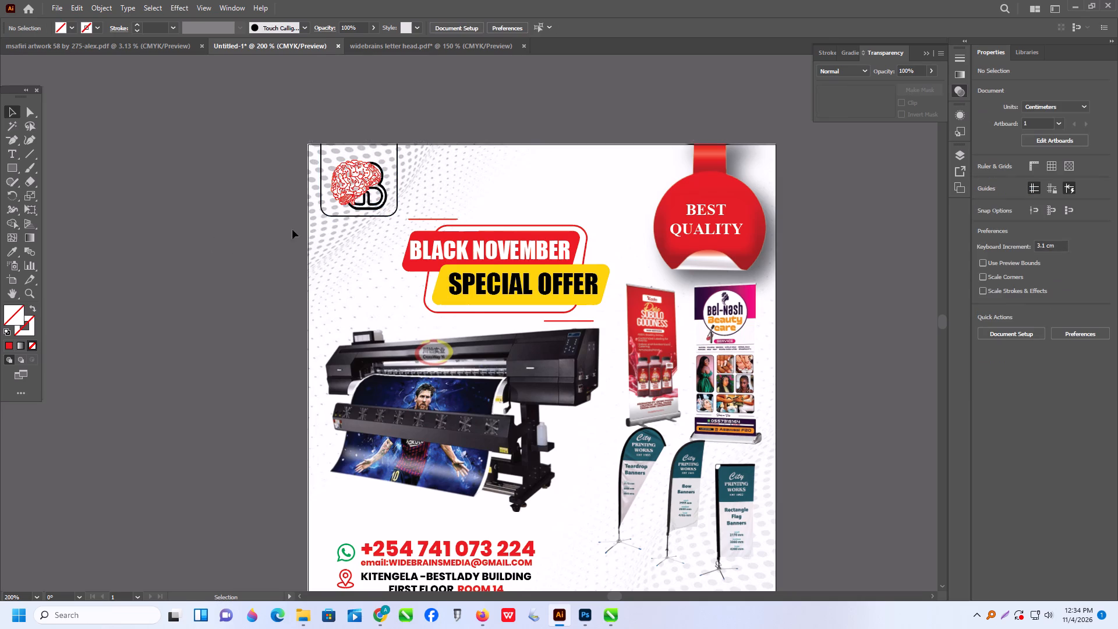
Inspect the roll-up and flag banners up close, and check the whole flyer again.
{"action": "scroll", "coordinate": [326, 253], "scroll_direction": "down", "scroll_amount": 4, "text": "alt"}
{"action": "scroll", "coordinate": [618, 298], "scroll_direction": "up", "scroll_amount": 2, "text": "alt"}
{"action": "scroll", "coordinate": [341, 257], "scroll_direction": "up", "scroll_amount": 2, "text": "alt"}
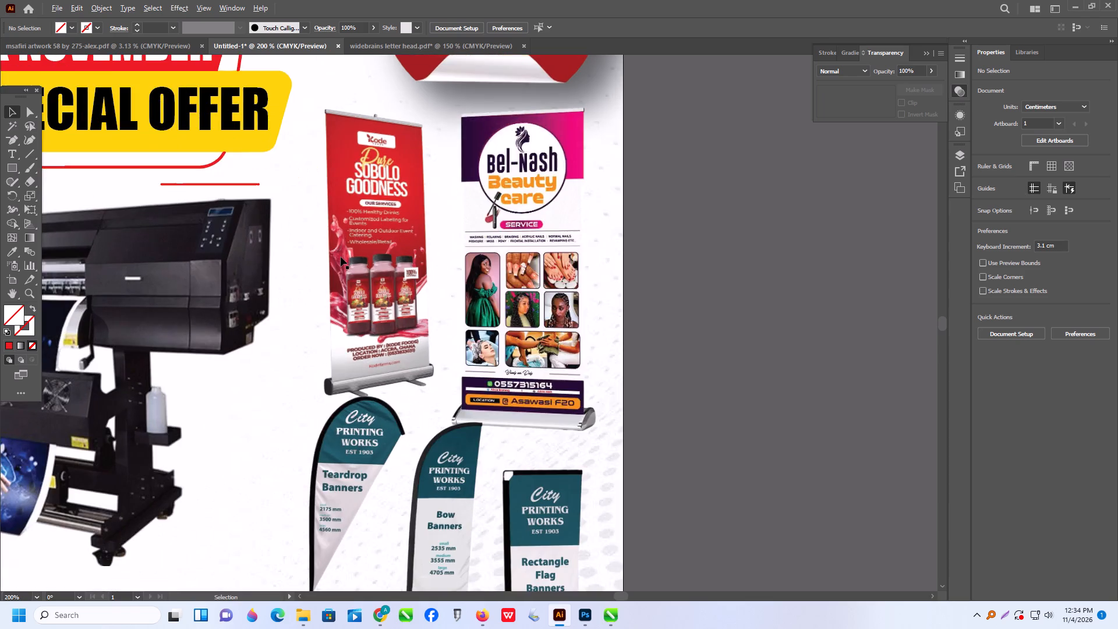
{"action": "scroll", "coordinate": [424, 270], "scroll_direction": "down", "scroll_amount": 2, "text": "alt"}
{"action": "scroll", "coordinate": [437, 264], "scroll_direction": "down", "scroll_amount": 2}
{"action": "scroll", "coordinate": [370, 262], "scroll_direction": "down", "scroll_amount": 2, "text": "alt"}
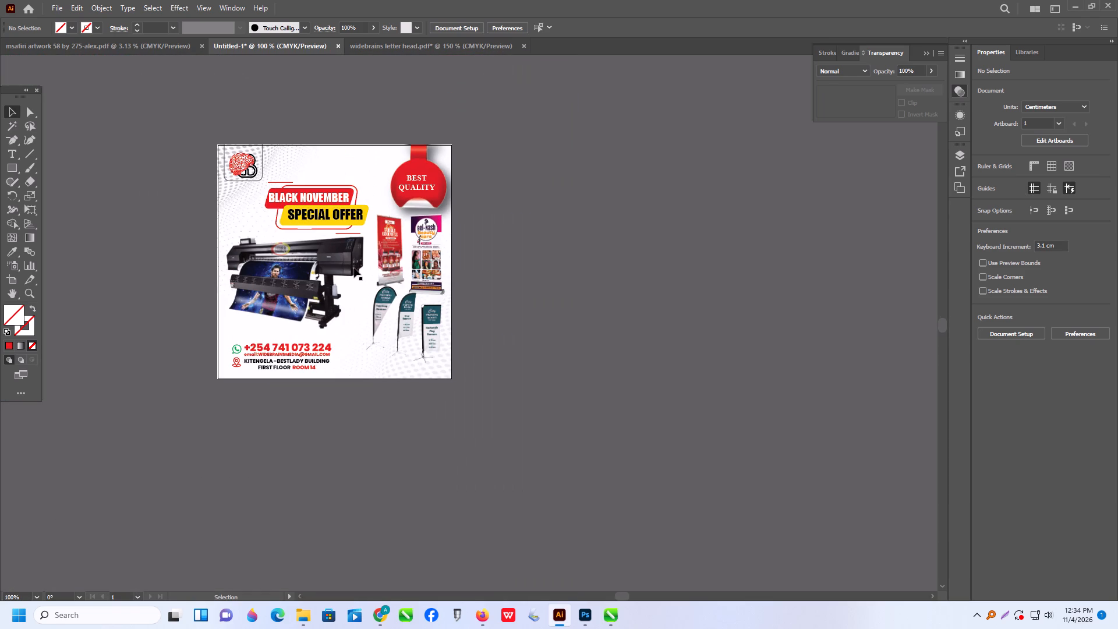
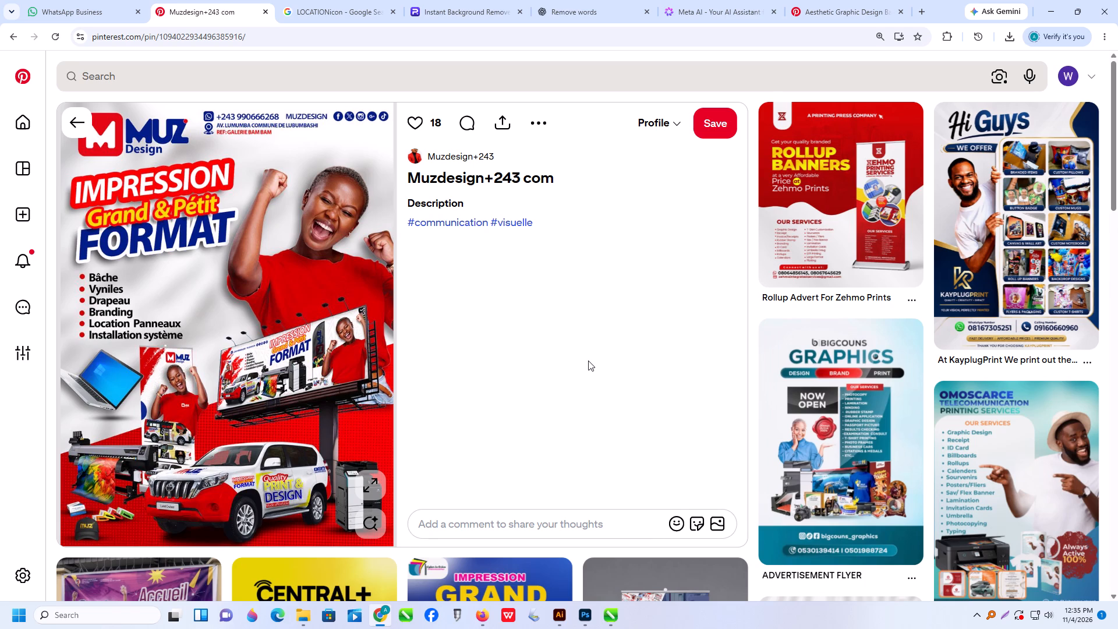
Browse related printing-service pins on Pinterest and copy the RAYMOND PHONES billboard image.
{"action": "scroll", "coordinate": [588, 361], "scroll_direction": "down", "scroll_amount": 2}
{"action": "scroll", "coordinate": [588, 361], "scroll_direction": "up", "scroll_amount": 1}
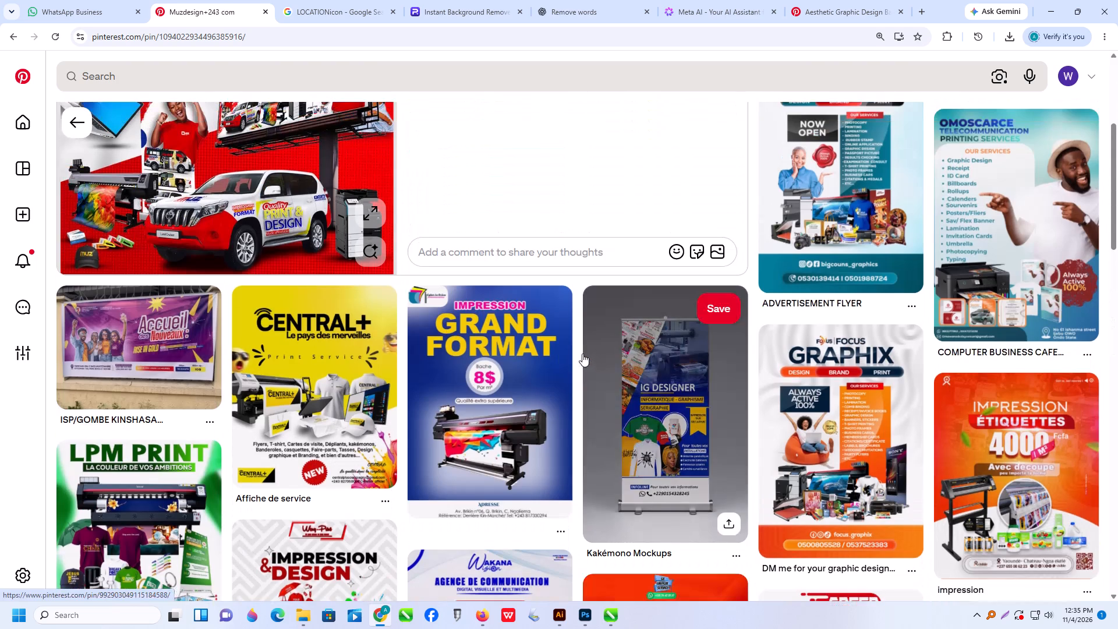
{"action": "left_click", "coordinate": [647, 362]}
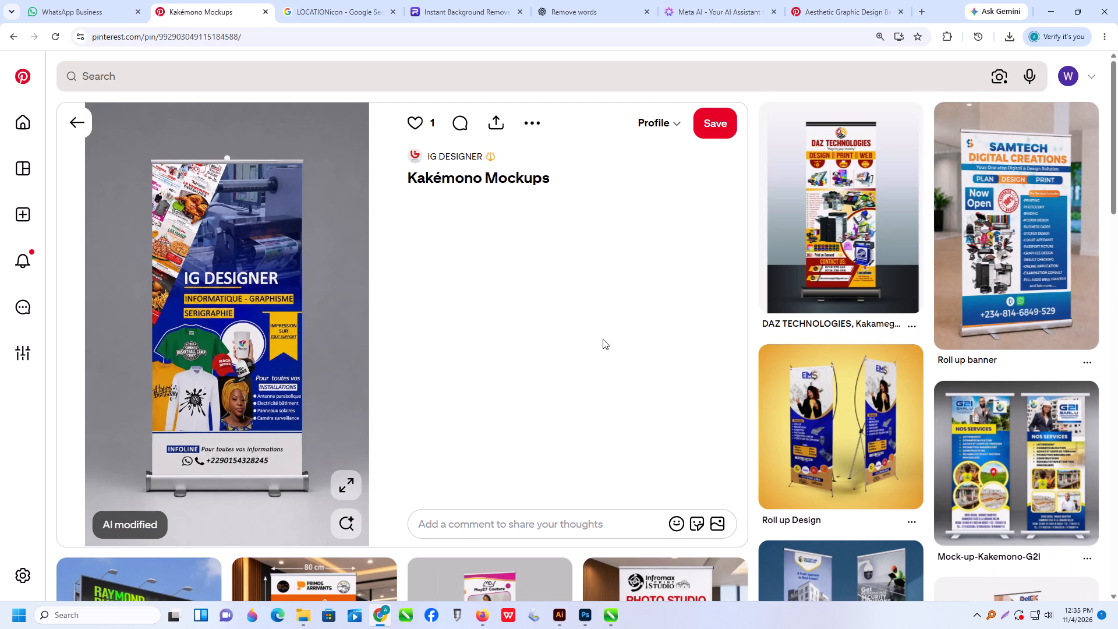
{"action": "scroll", "coordinate": [264, 320], "scroll_direction": "down", "scroll_amount": 1}
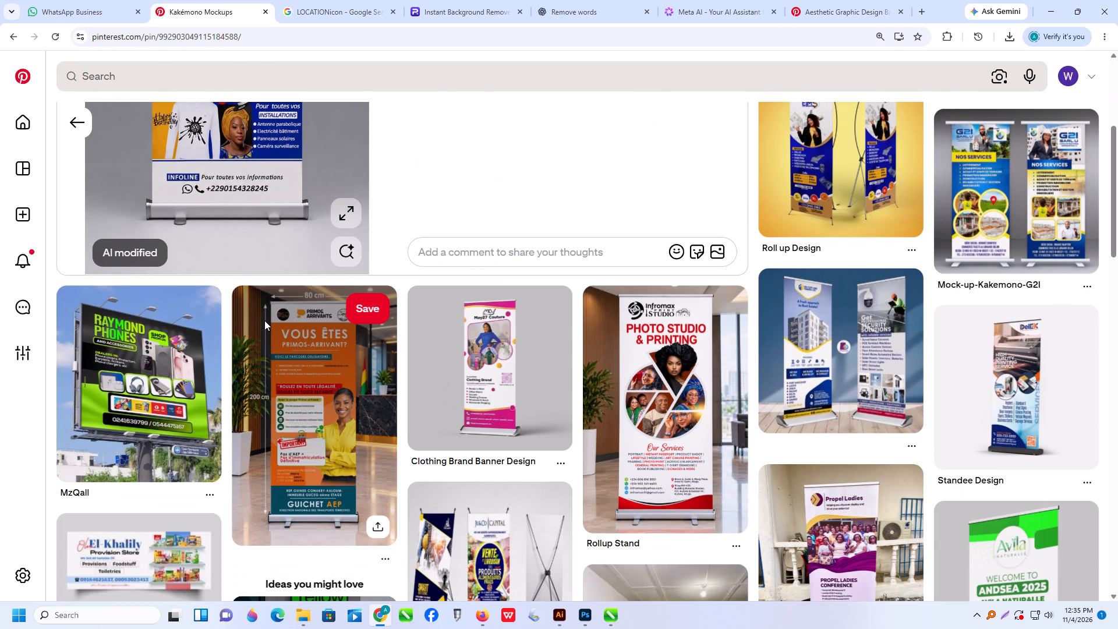
{"action": "left_click", "coordinate": [153, 412]}
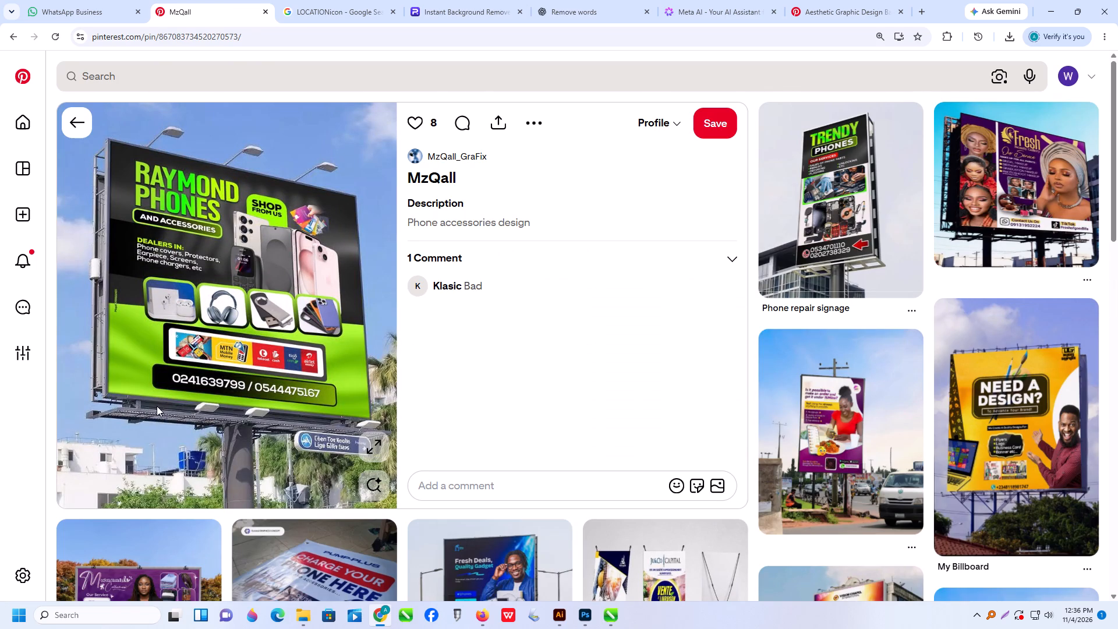
{"action": "right_click", "coordinate": [157, 331]}
{"action": "left_click", "coordinate": [202, 379]}
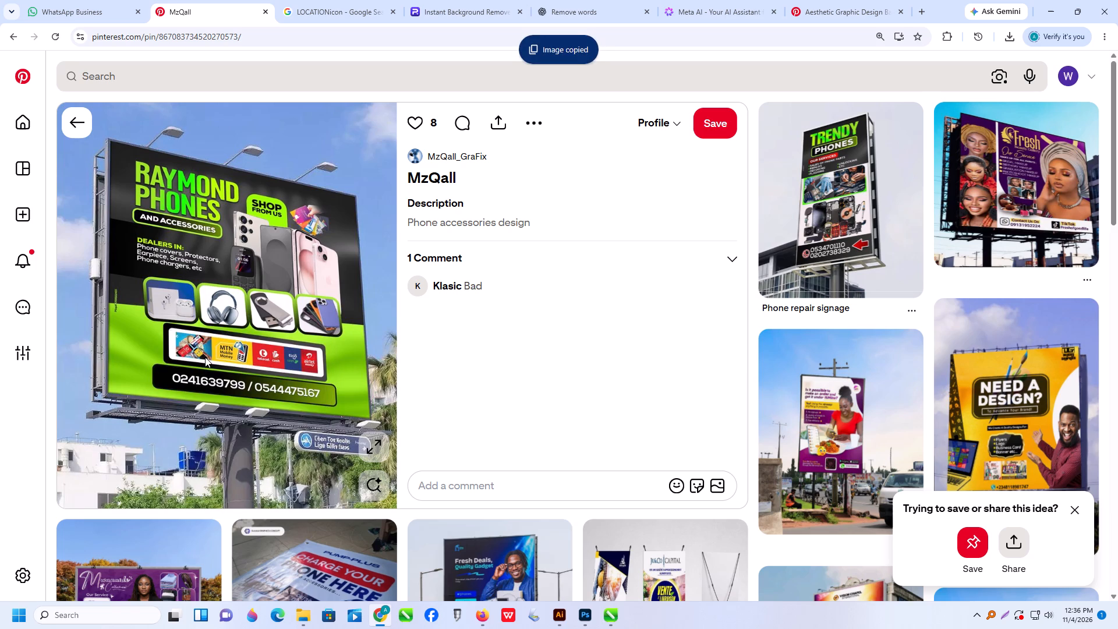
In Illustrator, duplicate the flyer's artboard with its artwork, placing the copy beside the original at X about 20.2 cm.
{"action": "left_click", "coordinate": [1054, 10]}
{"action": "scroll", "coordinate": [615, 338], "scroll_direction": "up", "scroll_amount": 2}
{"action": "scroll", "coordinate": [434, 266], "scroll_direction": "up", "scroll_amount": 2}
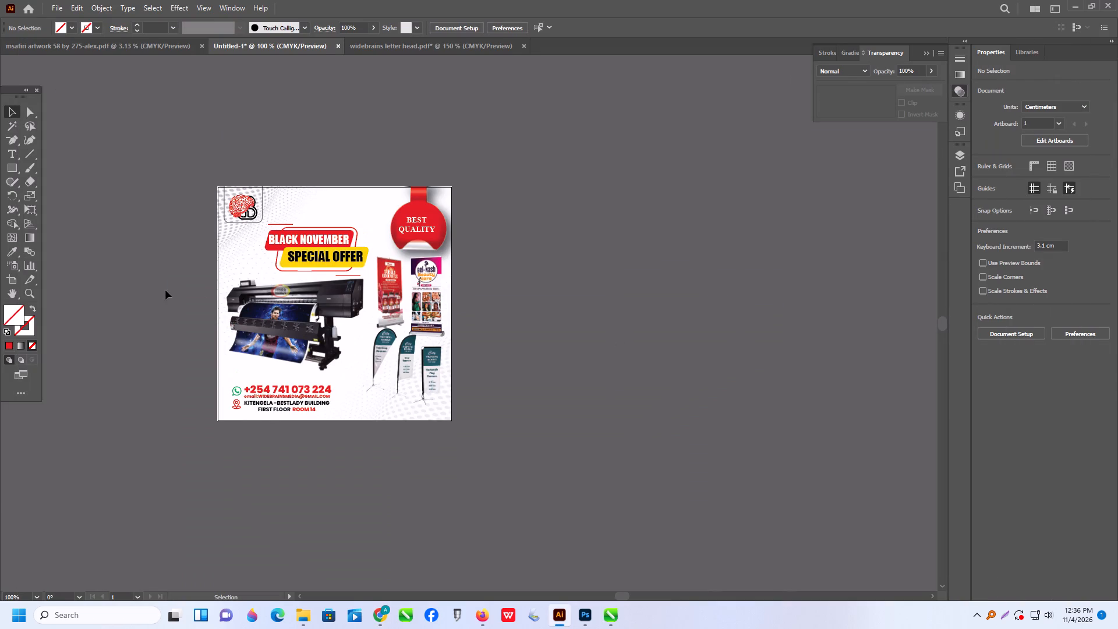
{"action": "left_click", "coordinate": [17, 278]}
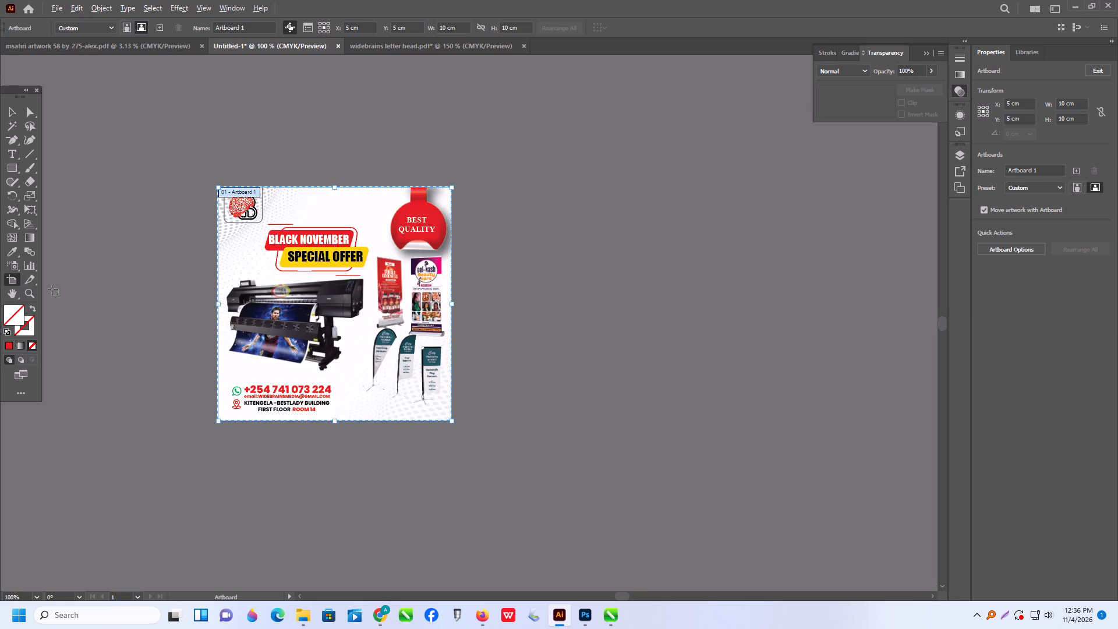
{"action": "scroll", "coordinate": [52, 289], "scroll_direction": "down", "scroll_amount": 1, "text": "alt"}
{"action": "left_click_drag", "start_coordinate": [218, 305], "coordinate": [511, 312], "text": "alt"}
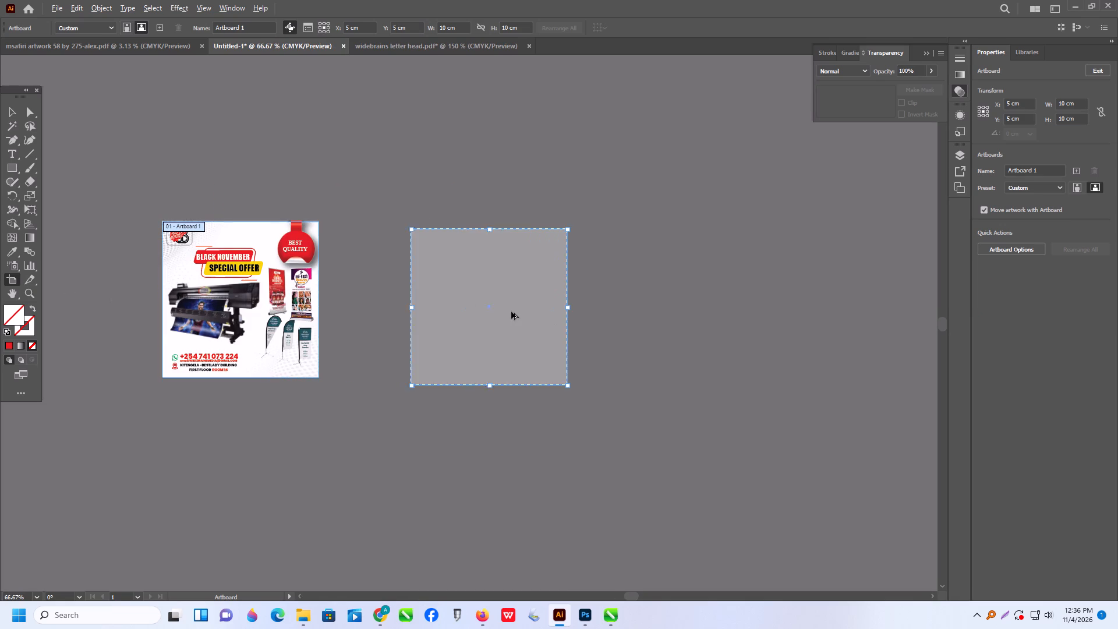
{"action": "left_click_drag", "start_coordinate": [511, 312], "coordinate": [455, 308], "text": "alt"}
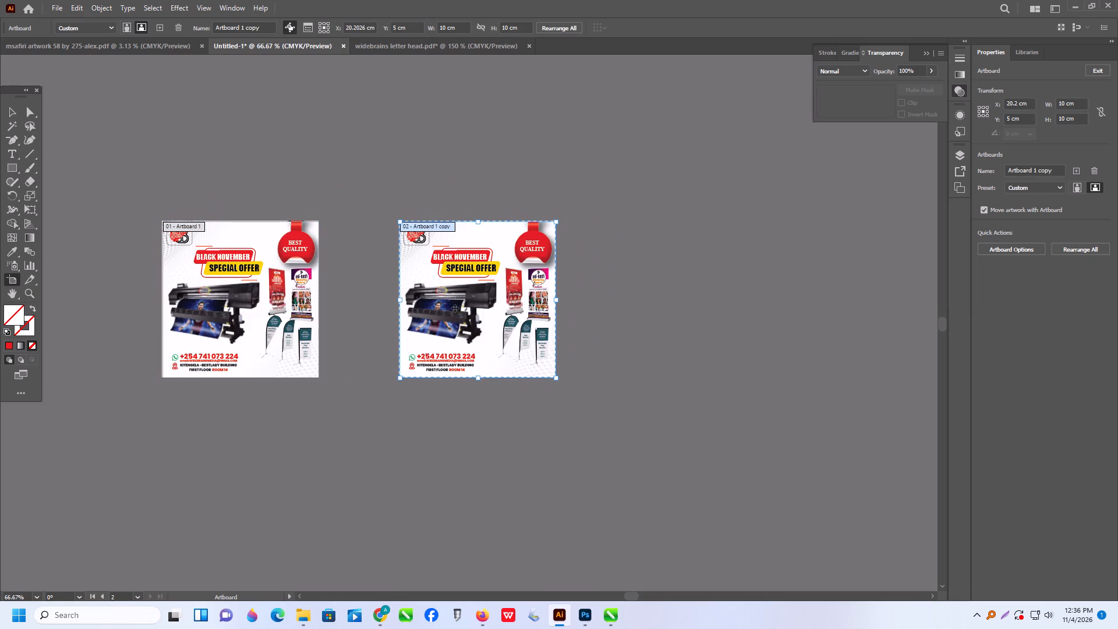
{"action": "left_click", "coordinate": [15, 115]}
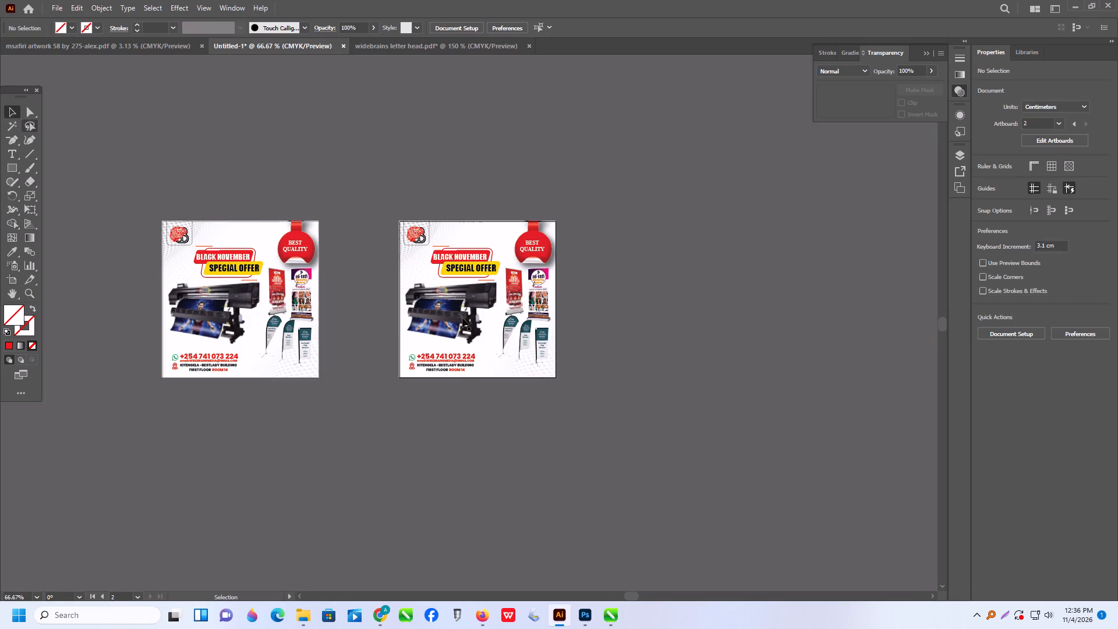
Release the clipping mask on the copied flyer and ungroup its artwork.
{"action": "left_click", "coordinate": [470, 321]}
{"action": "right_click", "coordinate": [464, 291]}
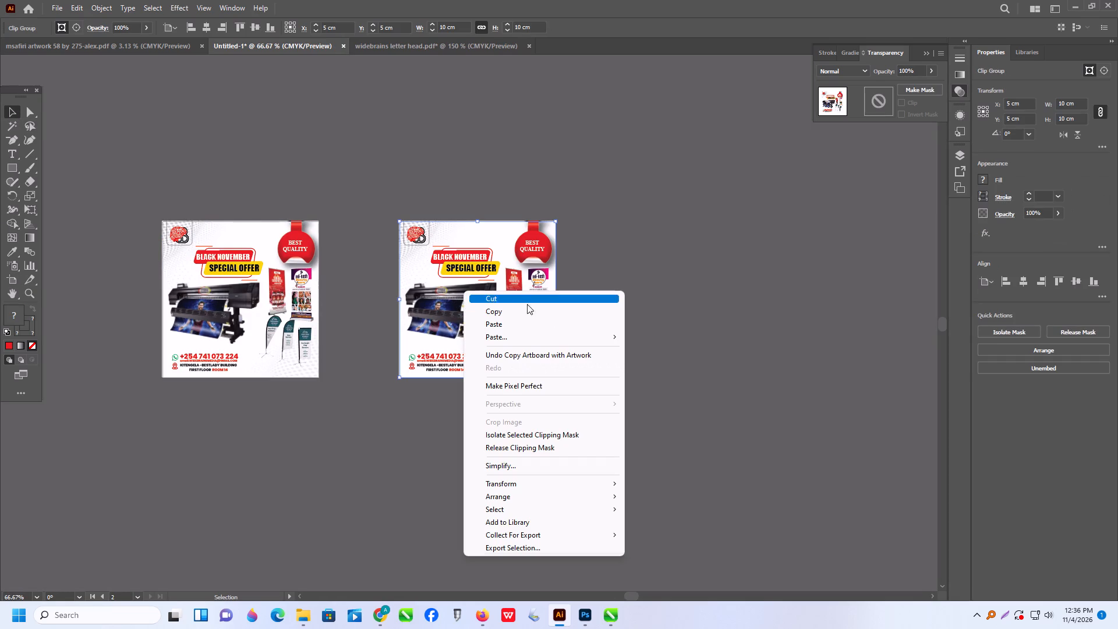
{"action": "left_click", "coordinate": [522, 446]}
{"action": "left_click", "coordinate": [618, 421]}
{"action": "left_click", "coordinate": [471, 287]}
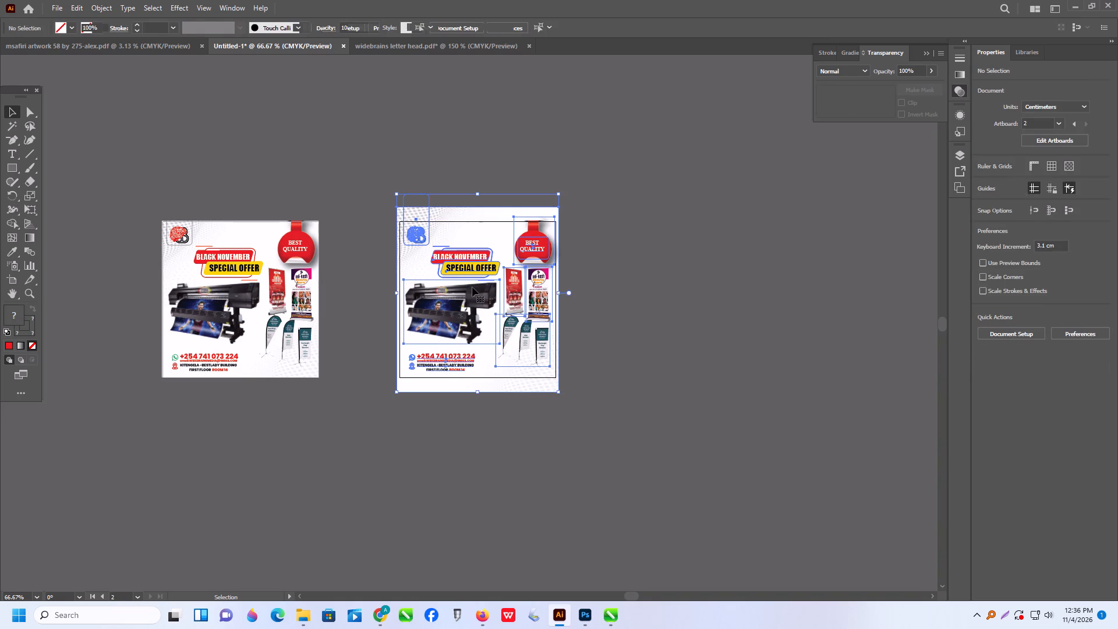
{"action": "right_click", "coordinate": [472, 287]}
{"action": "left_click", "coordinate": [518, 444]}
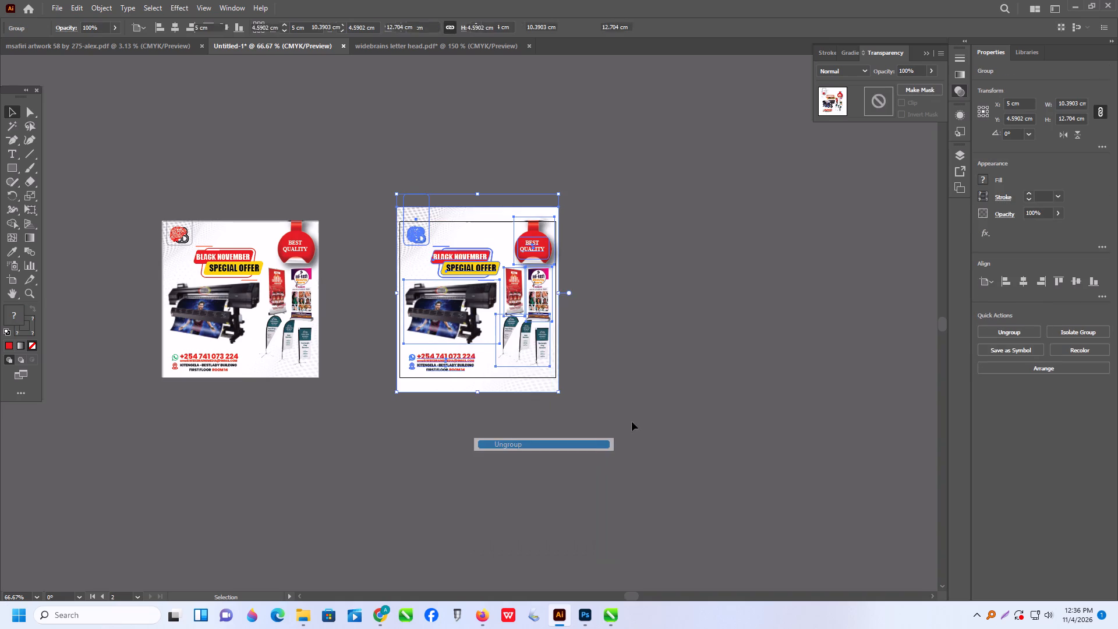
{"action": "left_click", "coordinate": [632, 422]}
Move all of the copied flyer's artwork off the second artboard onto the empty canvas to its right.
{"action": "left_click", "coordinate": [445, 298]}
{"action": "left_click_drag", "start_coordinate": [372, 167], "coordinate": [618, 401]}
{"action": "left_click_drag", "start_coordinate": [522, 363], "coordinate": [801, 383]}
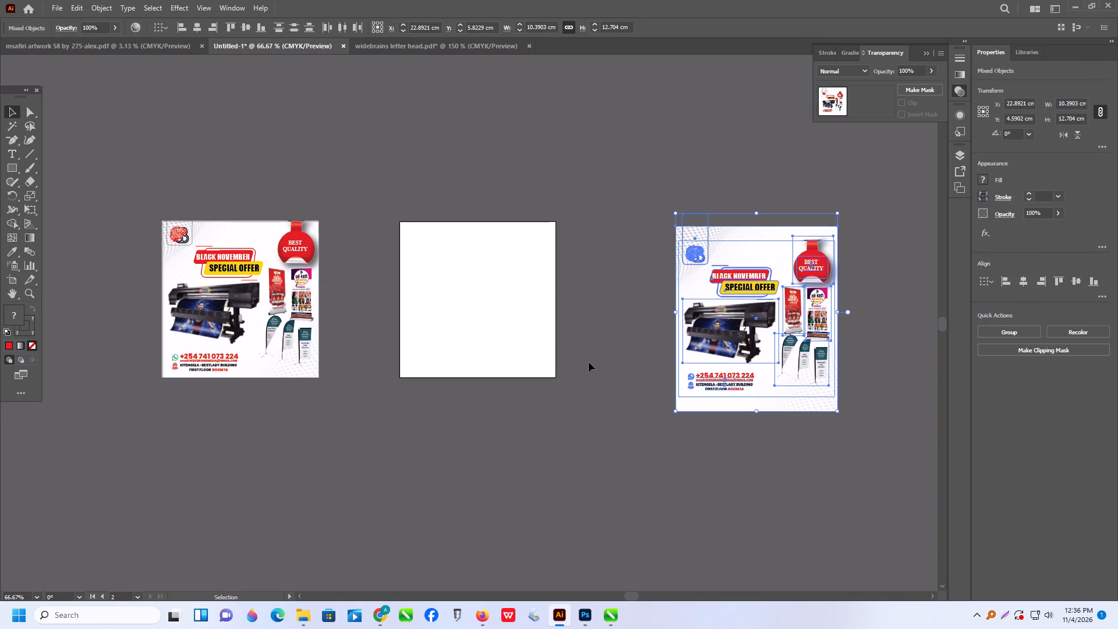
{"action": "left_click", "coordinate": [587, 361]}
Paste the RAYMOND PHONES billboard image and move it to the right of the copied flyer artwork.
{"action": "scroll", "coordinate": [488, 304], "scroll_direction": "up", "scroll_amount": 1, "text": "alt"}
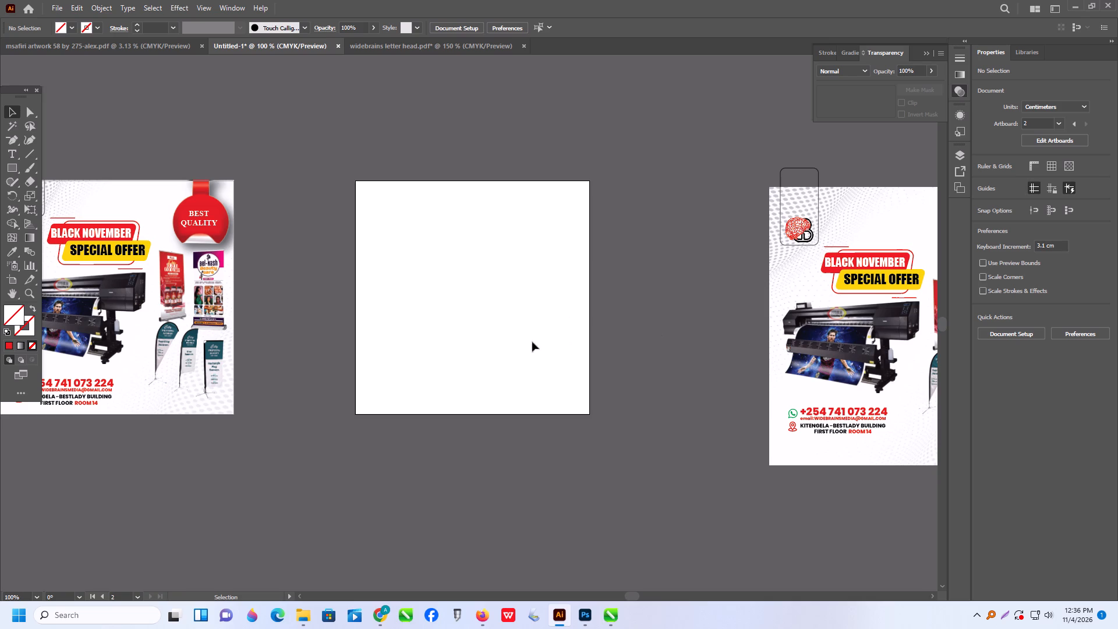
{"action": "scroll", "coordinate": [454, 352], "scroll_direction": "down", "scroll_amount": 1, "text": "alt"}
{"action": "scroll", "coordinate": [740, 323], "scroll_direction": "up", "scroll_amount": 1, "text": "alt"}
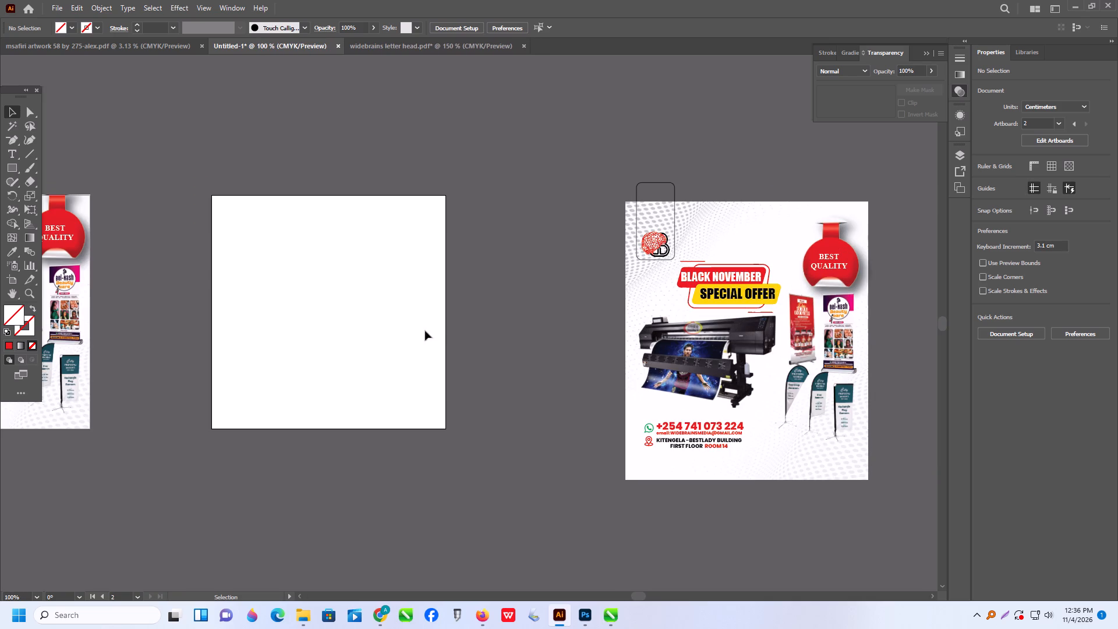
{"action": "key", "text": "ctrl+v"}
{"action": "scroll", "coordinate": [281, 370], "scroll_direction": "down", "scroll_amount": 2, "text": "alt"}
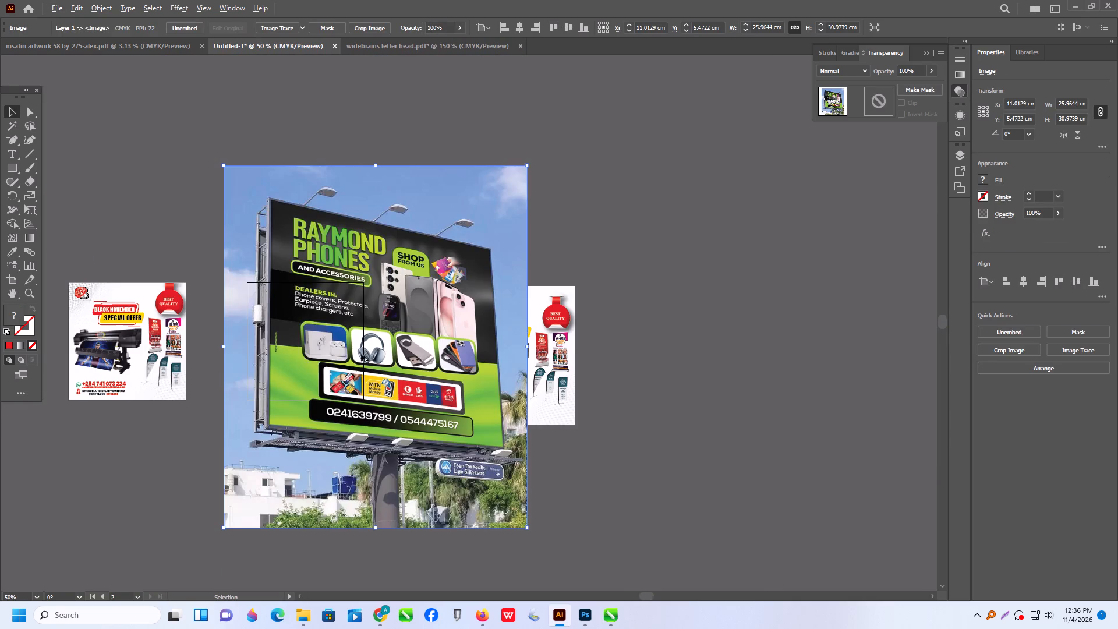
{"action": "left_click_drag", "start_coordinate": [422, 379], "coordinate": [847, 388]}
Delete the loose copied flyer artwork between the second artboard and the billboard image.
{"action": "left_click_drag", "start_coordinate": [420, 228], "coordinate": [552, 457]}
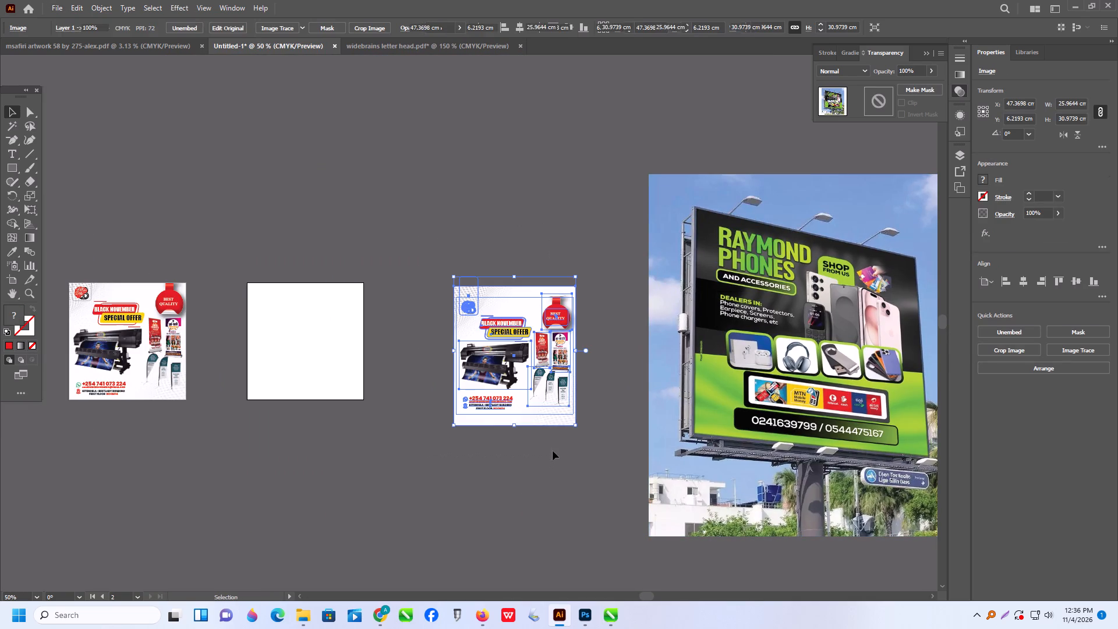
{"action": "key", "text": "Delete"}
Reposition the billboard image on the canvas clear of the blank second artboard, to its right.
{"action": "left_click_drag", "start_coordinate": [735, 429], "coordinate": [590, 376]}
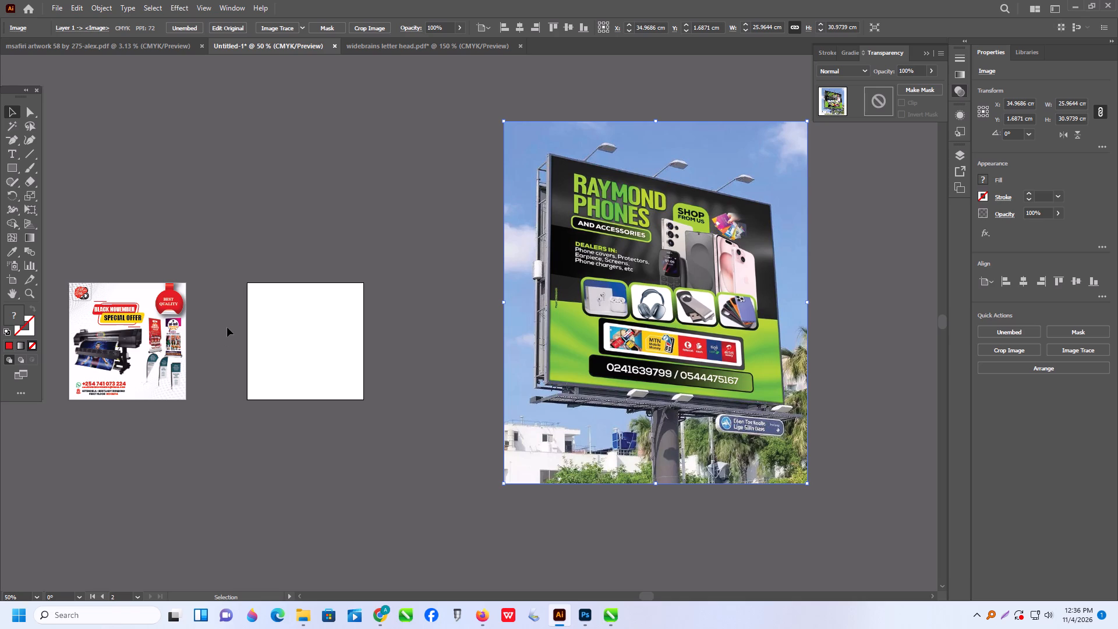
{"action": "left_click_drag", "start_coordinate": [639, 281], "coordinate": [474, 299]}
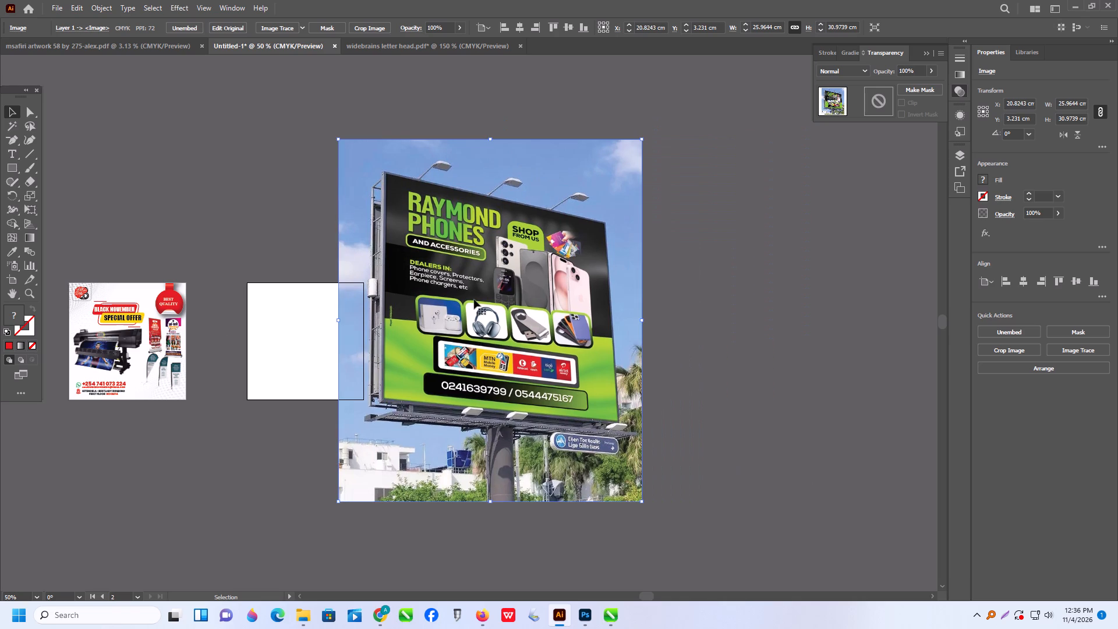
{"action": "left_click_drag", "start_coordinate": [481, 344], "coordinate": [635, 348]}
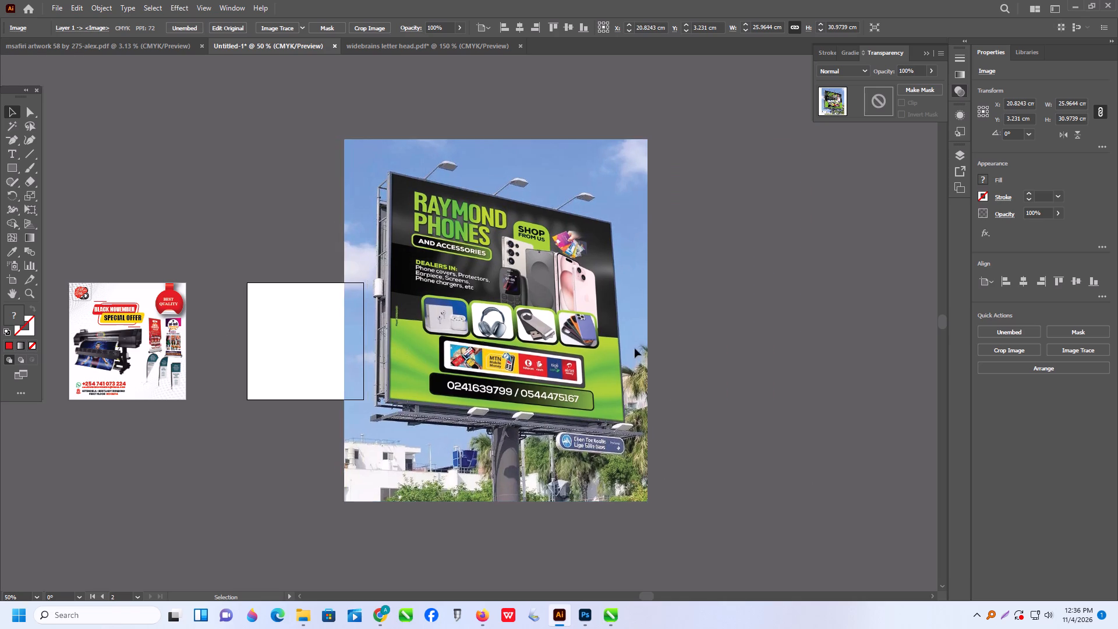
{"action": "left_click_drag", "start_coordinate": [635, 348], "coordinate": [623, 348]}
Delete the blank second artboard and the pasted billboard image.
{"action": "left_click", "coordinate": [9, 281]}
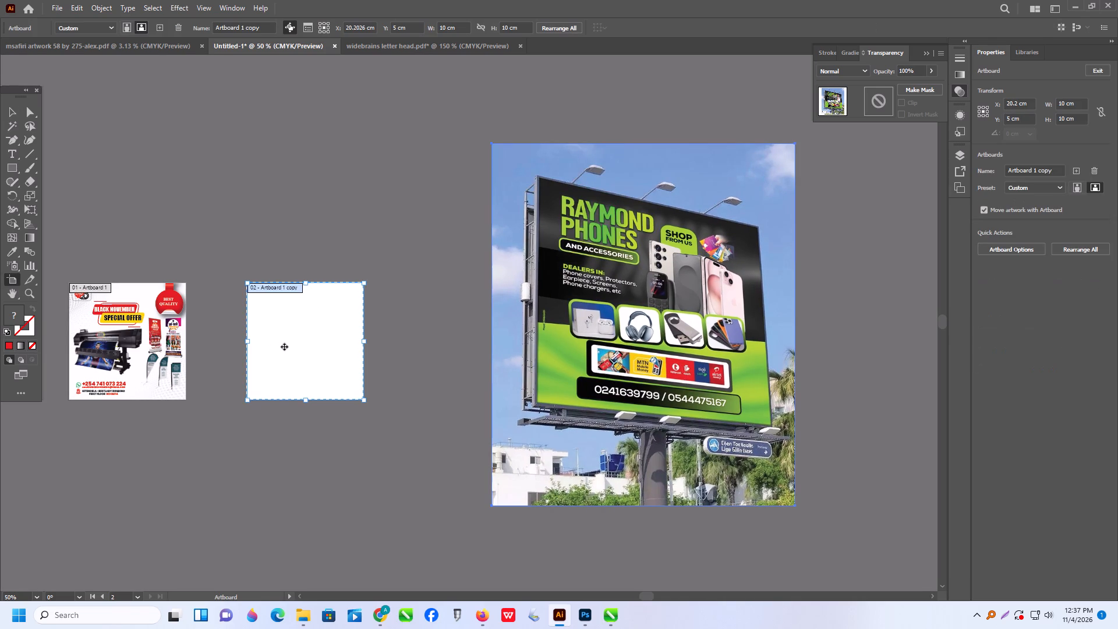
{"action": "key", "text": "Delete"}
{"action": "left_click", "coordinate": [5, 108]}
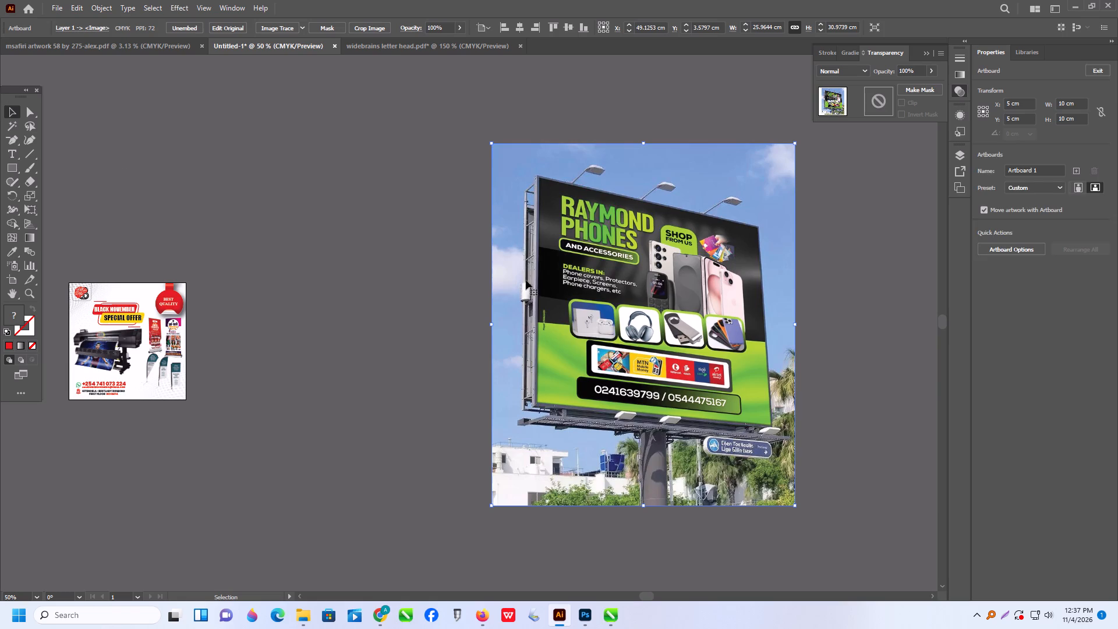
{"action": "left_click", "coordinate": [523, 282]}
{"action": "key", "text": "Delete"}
Switch to the Untitled-2 document in CorelDRAW and delete the existing objects on and around its page.
{"action": "left_click", "coordinate": [618, 619]}
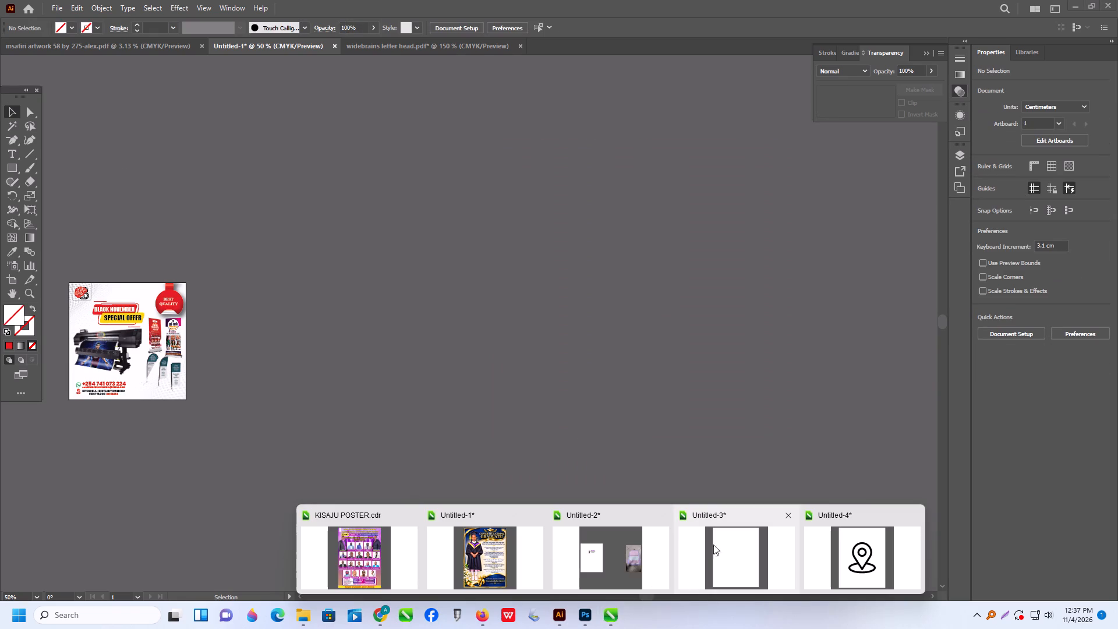
{"action": "left_click", "coordinate": [605, 550]}
{"action": "scroll", "coordinate": [414, 298], "scroll_direction": "down", "scroll_amount": 12}
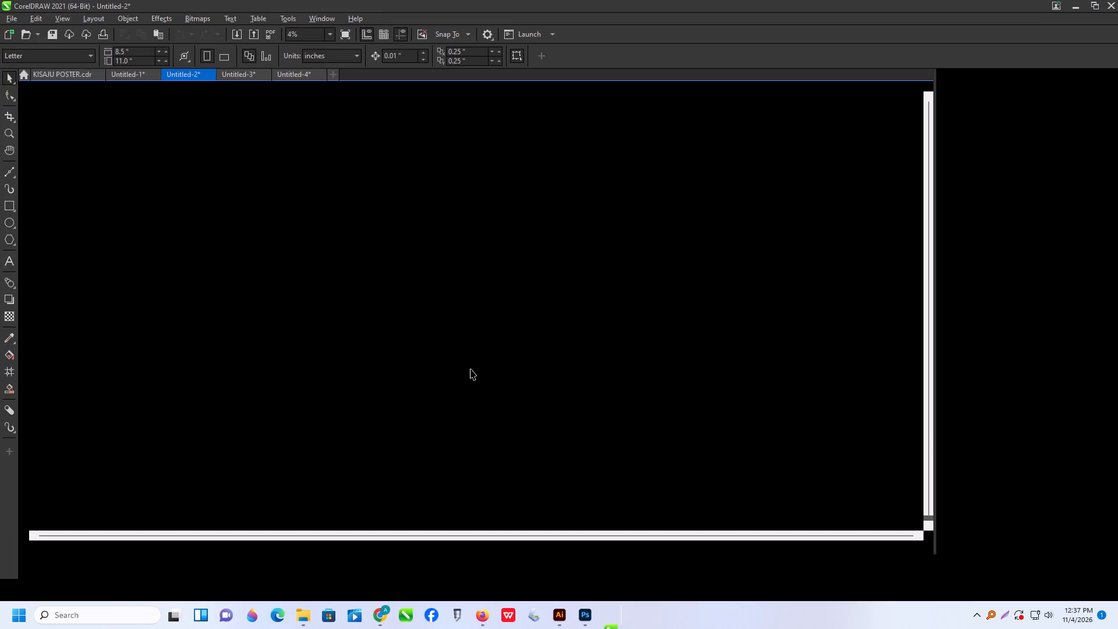
{"action": "scroll", "coordinate": [470, 369], "scroll_direction": "down", "scroll_amount": 10}
{"action": "scroll", "coordinate": [590, 369], "scroll_direction": "up", "scroll_amount": 1}
{"action": "scroll", "coordinate": [591, 369], "scroll_direction": "down", "scroll_amount": 2}
{"action": "left_click_drag", "start_coordinate": [279, 213], "coordinate": [826, 515]}
{"action": "key", "text": "Delete"}
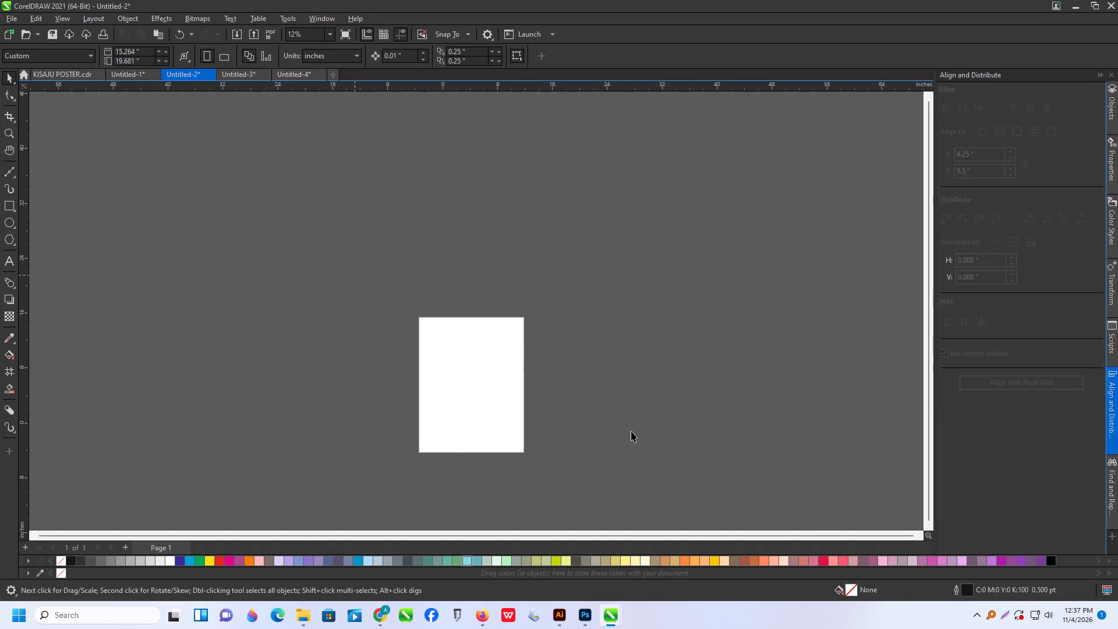
Paste the RAYMOND PHONES billboard image onto the emptied page.
{"action": "key", "text": "ctrl+v"}
{"action": "scroll", "coordinate": [473, 398], "scroll_direction": "up", "scroll_amount": 5}
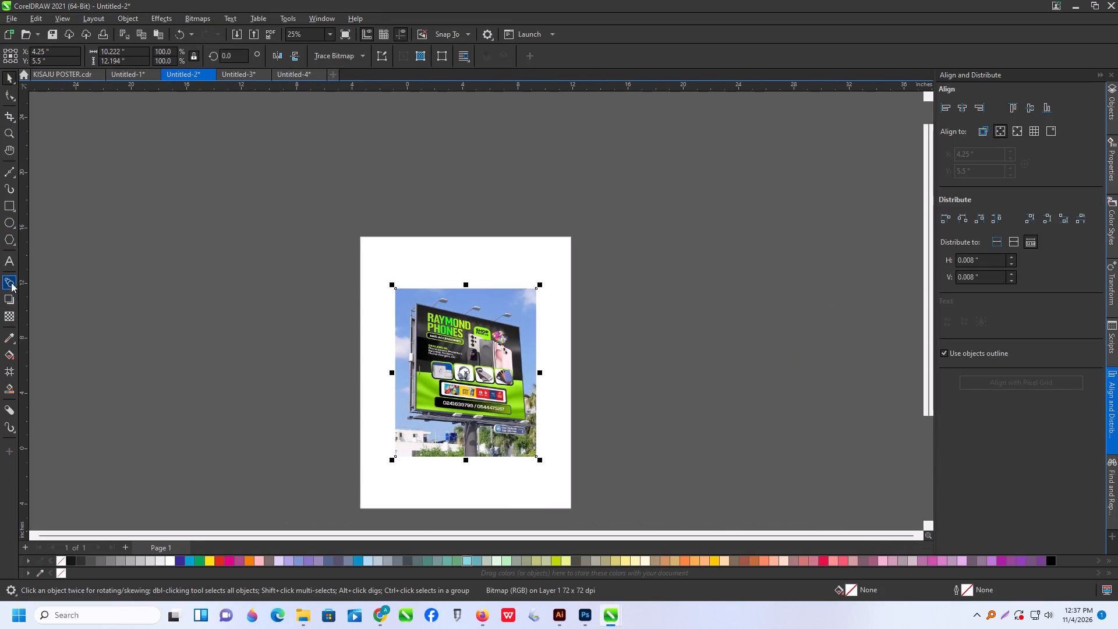
Start a Pen tool path on the pasted photo, running along the billboard face's top edge from its upper-left to upper-right corner.
{"action": "left_click", "coordinate": [8, 171]}
{"action": "left_click", "coordinate": [31, 212]}
{"action": "scroll", "coordinate": [359, 335], "scroll_direction": "up", "scroll_amount": 7}
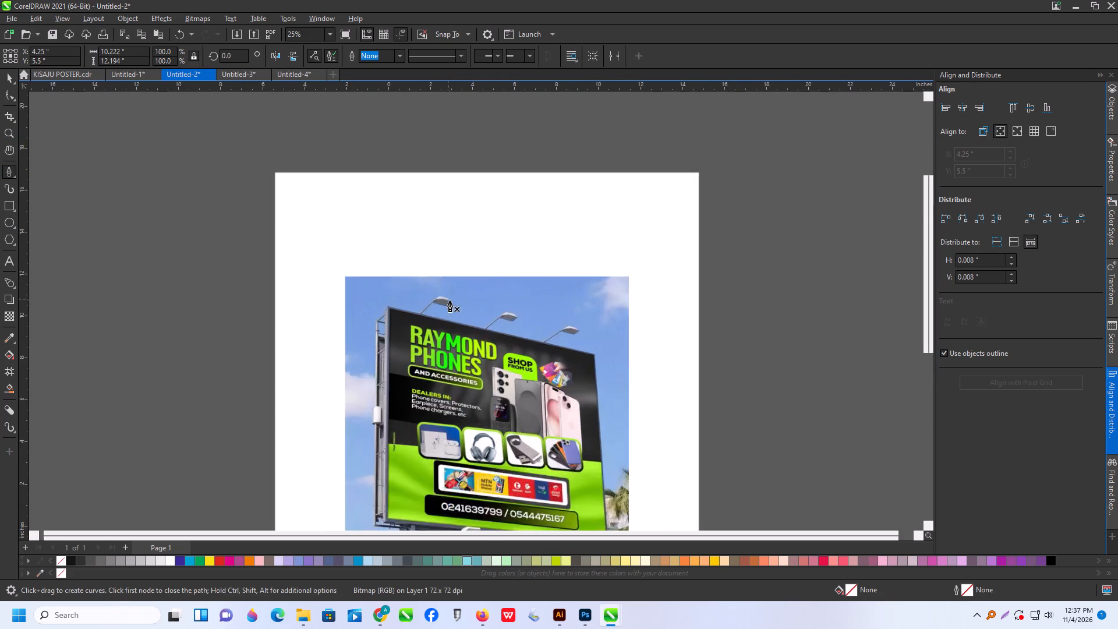
{"action": "scroll", "coordinate": [450, 301], "scroll_direction": "up", "scroll_amount": 6}
{"action": "scroll", "coordinate": [344, 306], "scroll_direction": "up", "scroll_amount": 2}
{"action": "left_click", "coordinate": [350, 302]}
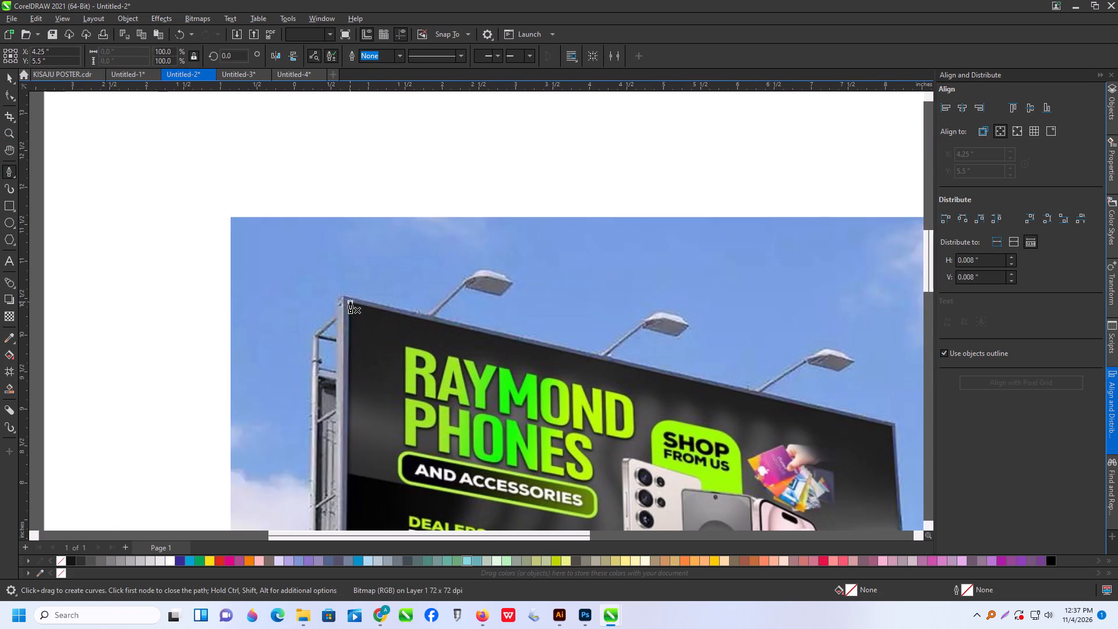
{"action": "scroll", "coordinate": [331, 307], "scroll_direction": "down", "scroll_amount": 4}
{"action": "scroll", "coordinate": [713, 398], "scroll_direction": "up", "scroll_amount": 2}
{"action": "scroll", "coordinate": [635, 388], "scroll_direction": "up", "scroll_amount": 7}
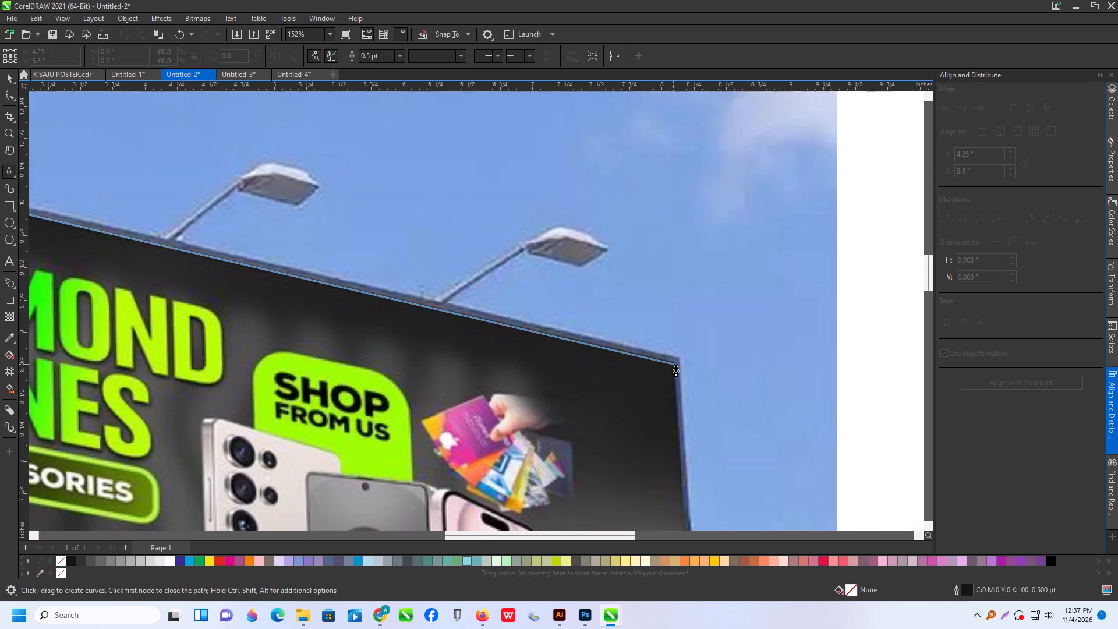
{"action": "scroll", "coordinate": [675, 365], "scroll_direction": "up", "scroll_amount": 4}
{"action": "left_click", "coordinate": [673, 361]}
Extend the path down the billboard face's right edge to its lower-right corner.
{"action": "scroll", "coordinate": [641, 374], "scroll_direction": "down", "scroll_amount": 4}
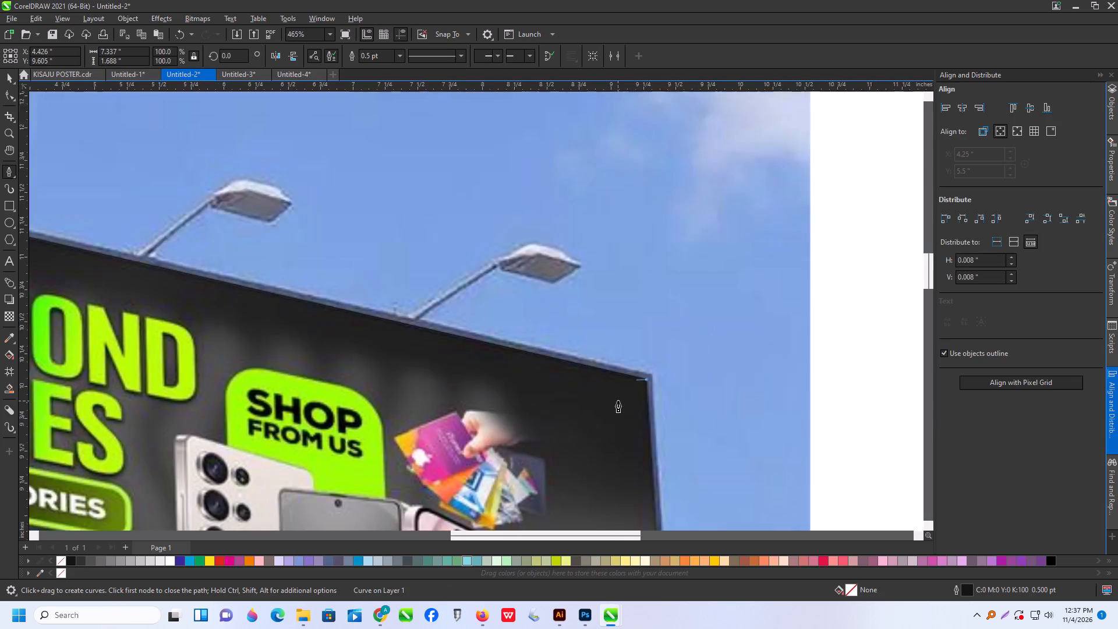
{"action": "scroll", "coordinate": [618, 401], "scroll_direction": "down", "scroll_amount": 18}
{"action": "scroll", "coordinate": [603, 433], "scroll_direction": "up", "scroll_amount": 6}
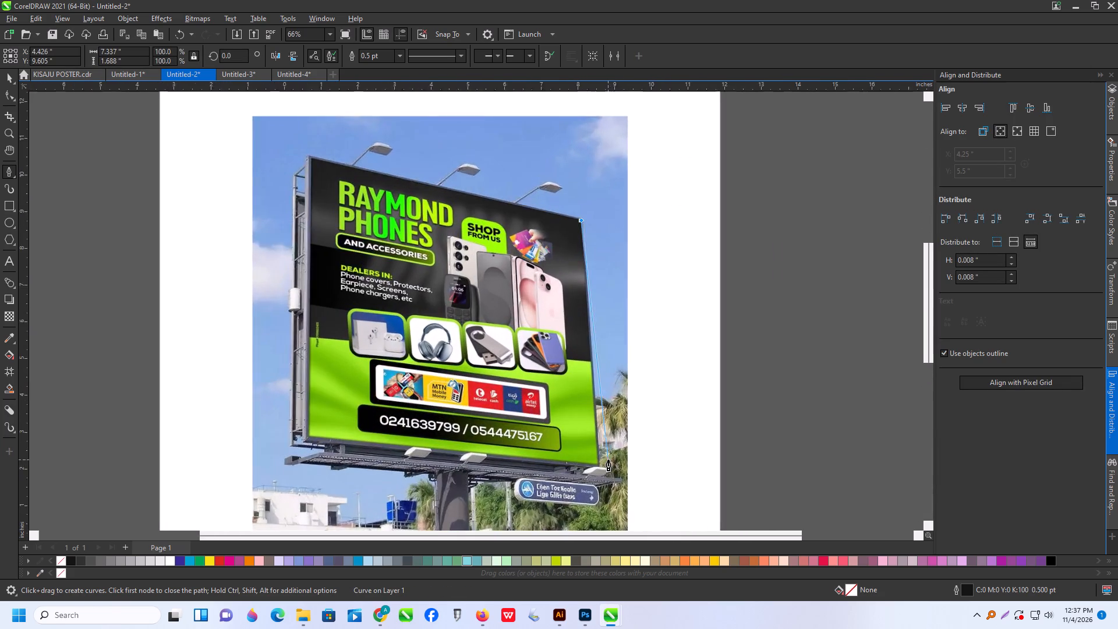
{"action": "scroll", "coordinate": [607, 463], "scroll_direction": "up", "scroll_amount": 8}
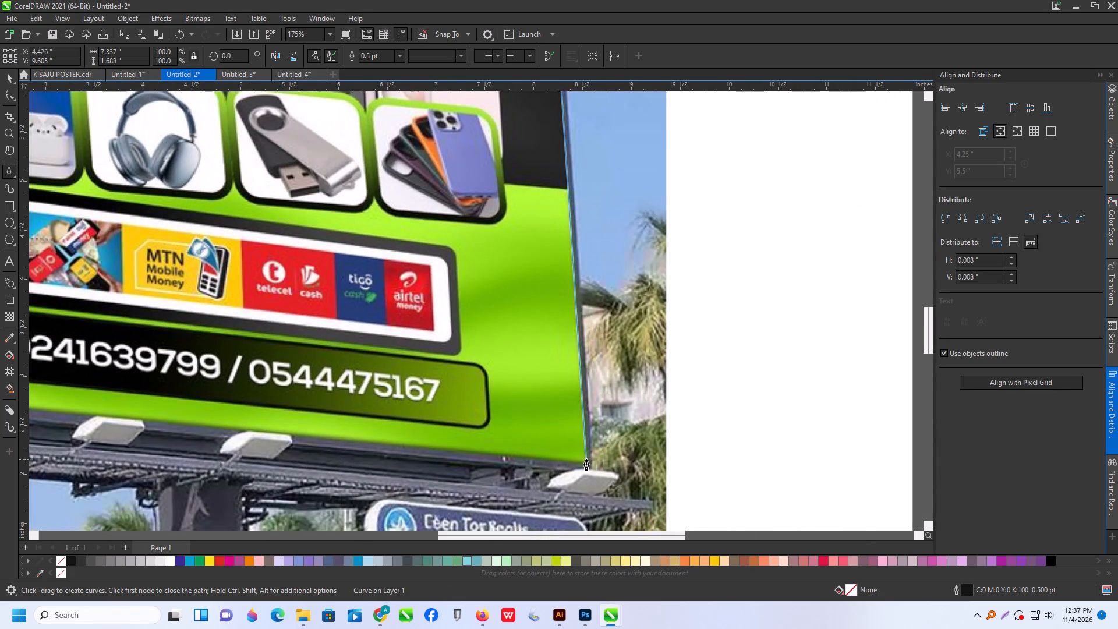
{"action": "left_click", "coordinate": [588, 461]}
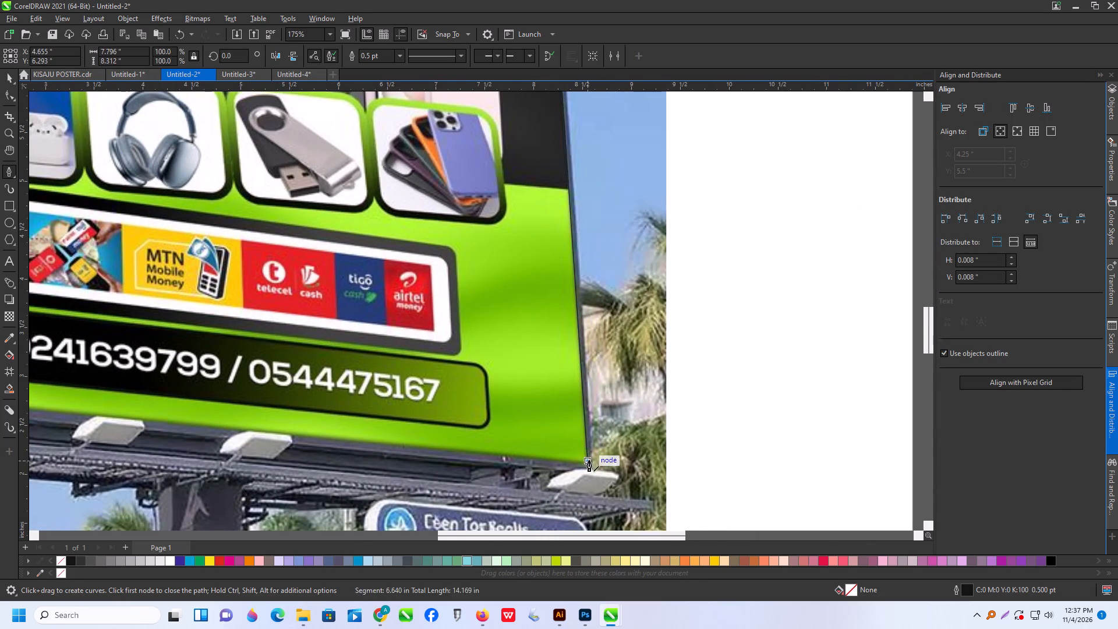
Continue the path along the bottom edge to the lower-left corner and close it at the starting corner.
{"action": "scroll", "coordinate": [569, 463], "scroll_direction": "down", "scroll_amount": 8}
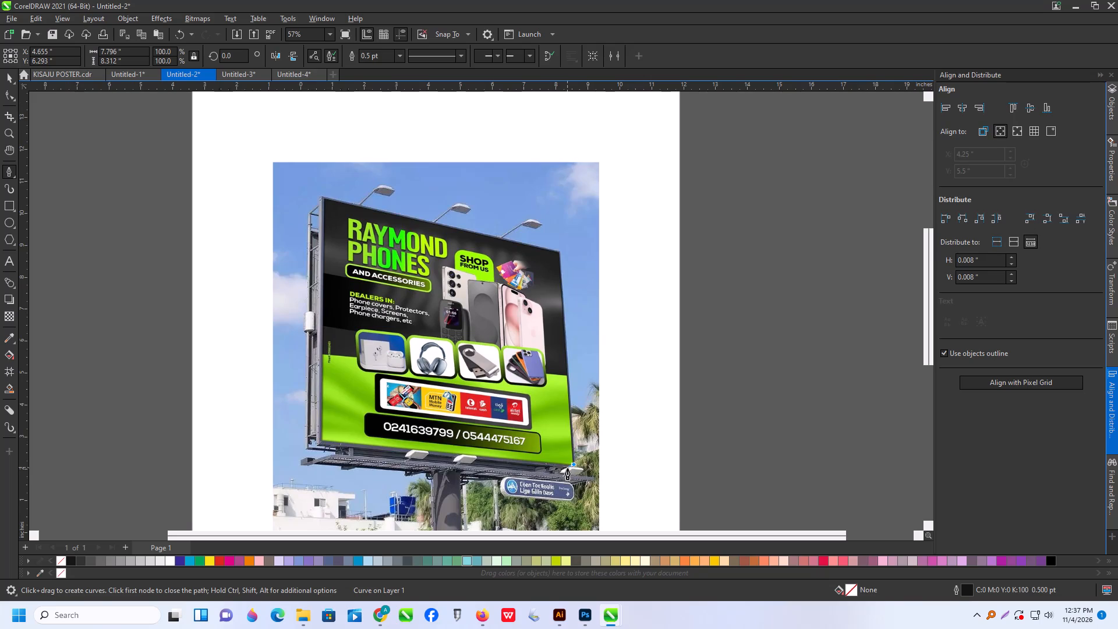
{"action": "scroll", "coordinate": [567, 468], "scroll_direction": "down", "scroll_amount": 4}
{"action": "scroll", "coordinate": [435, 466], "scroll_direction": "up", "scroll_amount": 11}
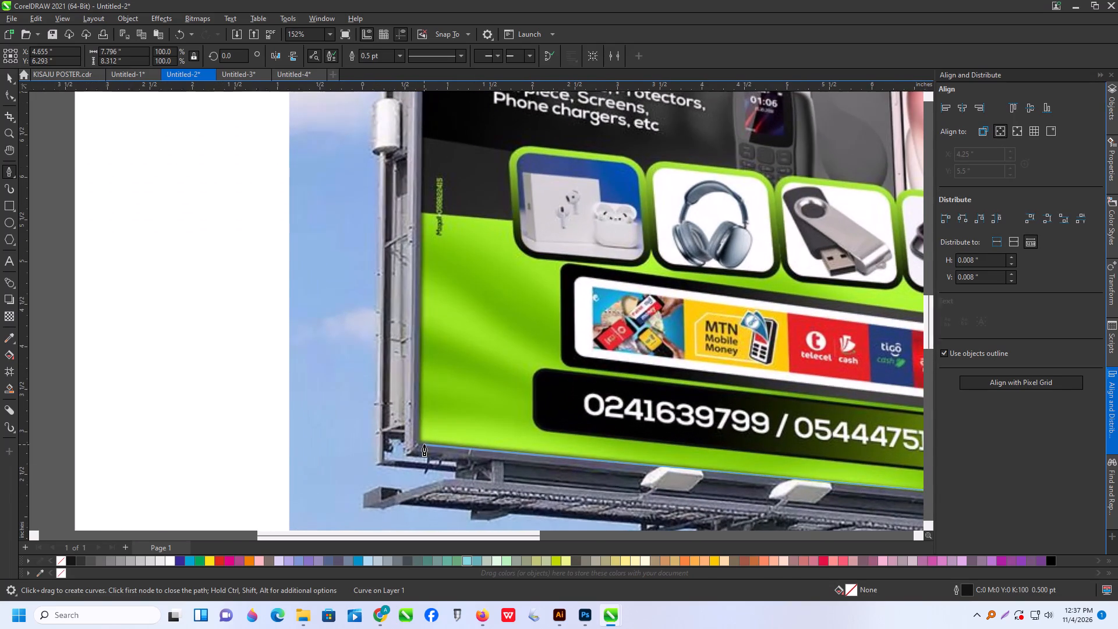
{"action": "left_click", "coordinate": [419, 439]}
{"action": "scroll", "coordinate": [419, 445], "scroll_direction": "down", "scroll_amount": 3}
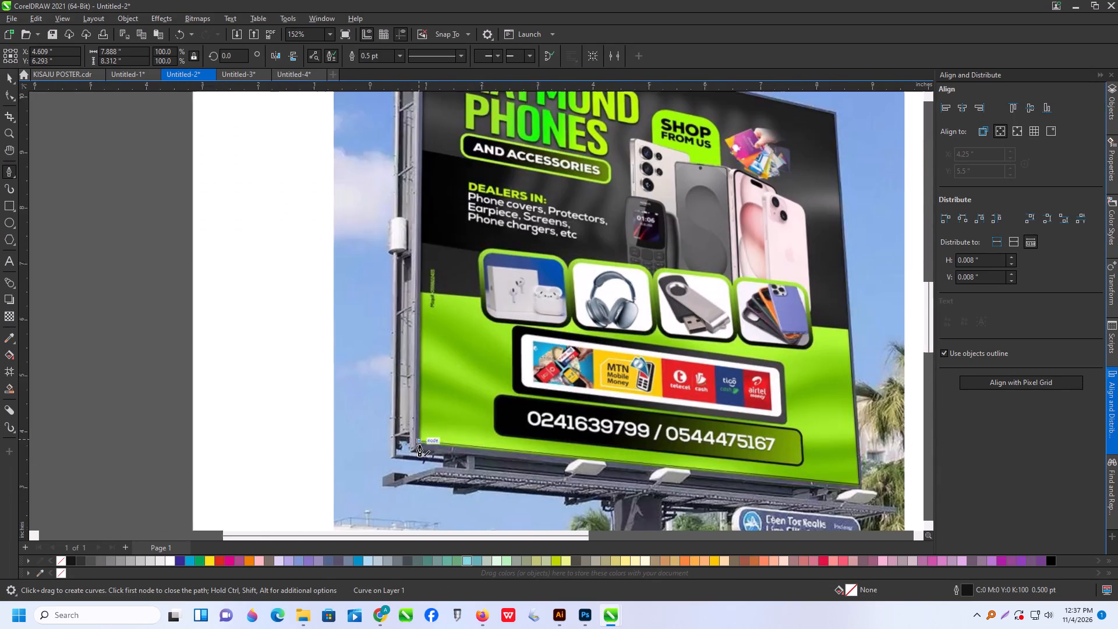
{"action": "scroll", "coordinate": [419, 445], "scroll_direction": "down", "scroll_amount": 4}
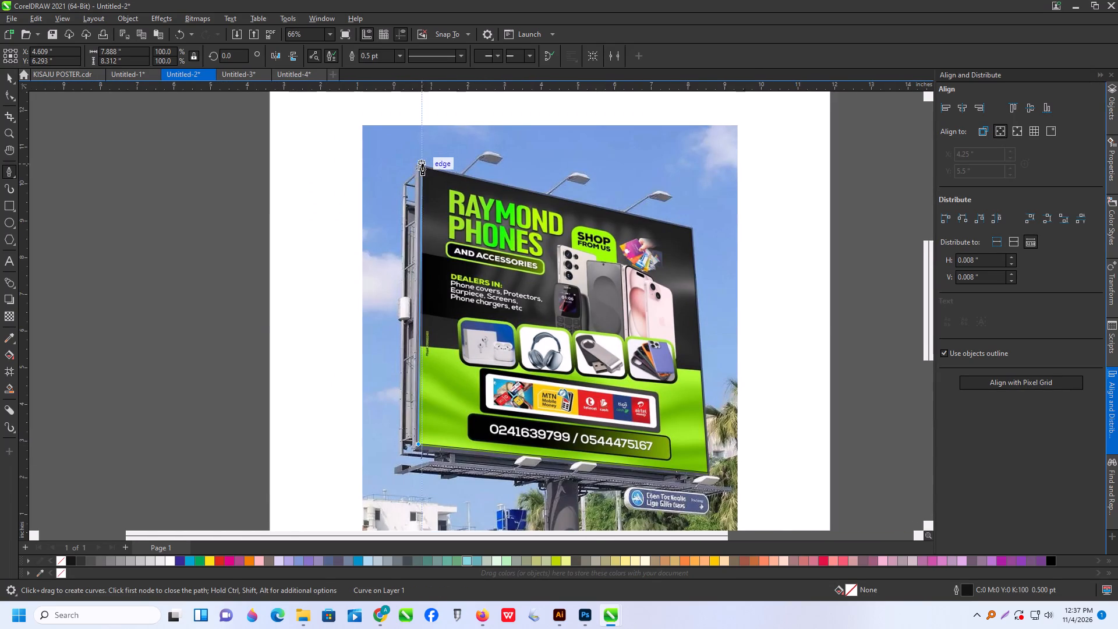
{"action": "left_click", "coordinate": [423, 165]}
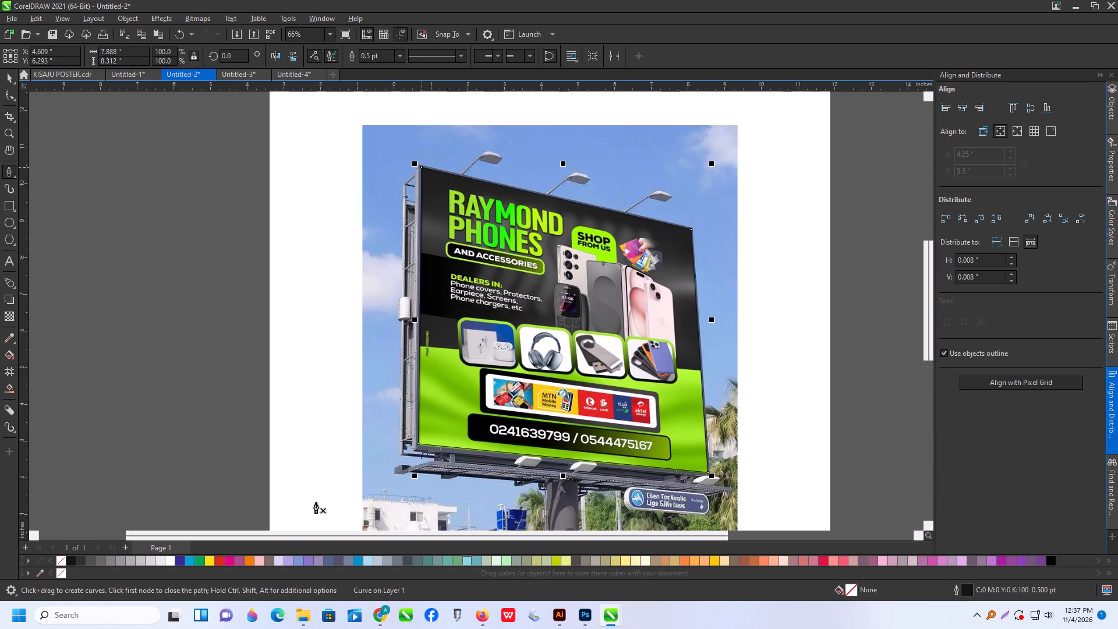
Fill the traced billboard face with white and deselect it.
{"action": "left_click", "coordinate": [173, 563]}
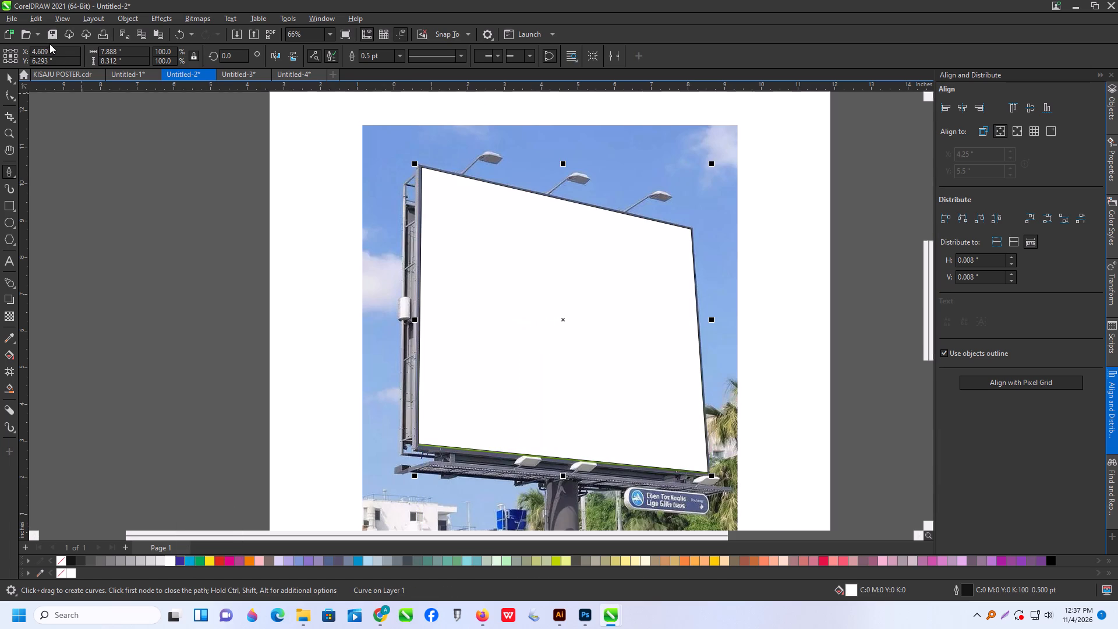
{"action": "left_click", "coordinate": [11, 75]}
{"action": "scroll", "coordinate": [354, 280], "scroll_direction": "down", "scroll_amount": 9}
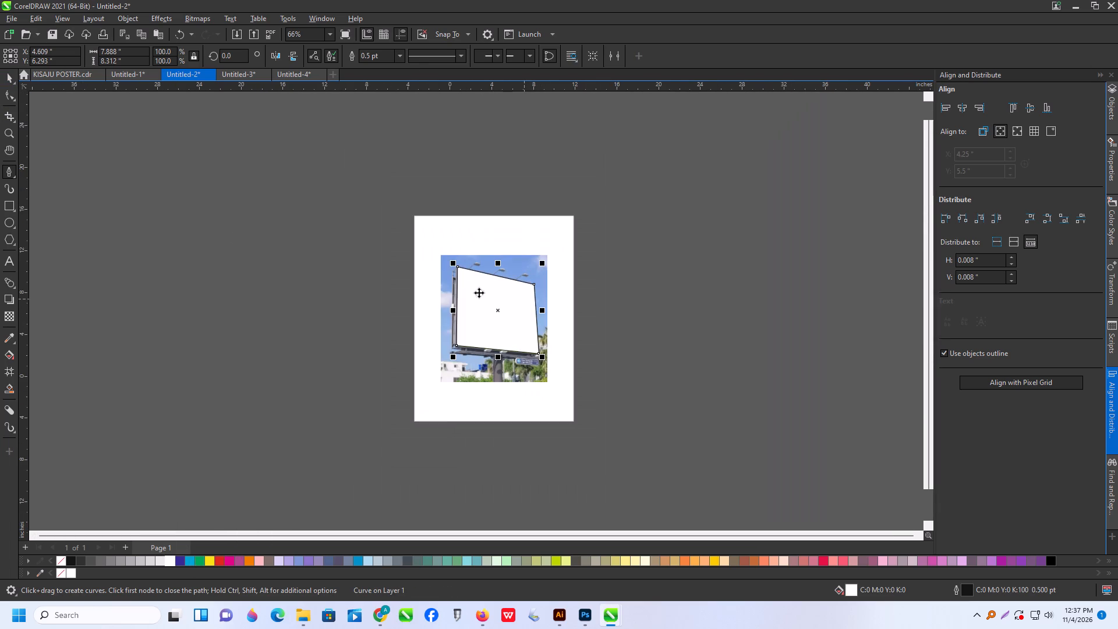
{"action": "left_click", "coordinate": [224, 228]}
Switch to Illustrator and set up an export of the Black November flyer as JPEG using artboards.
{"action": "left_click", "coordinate": [303, 620]}
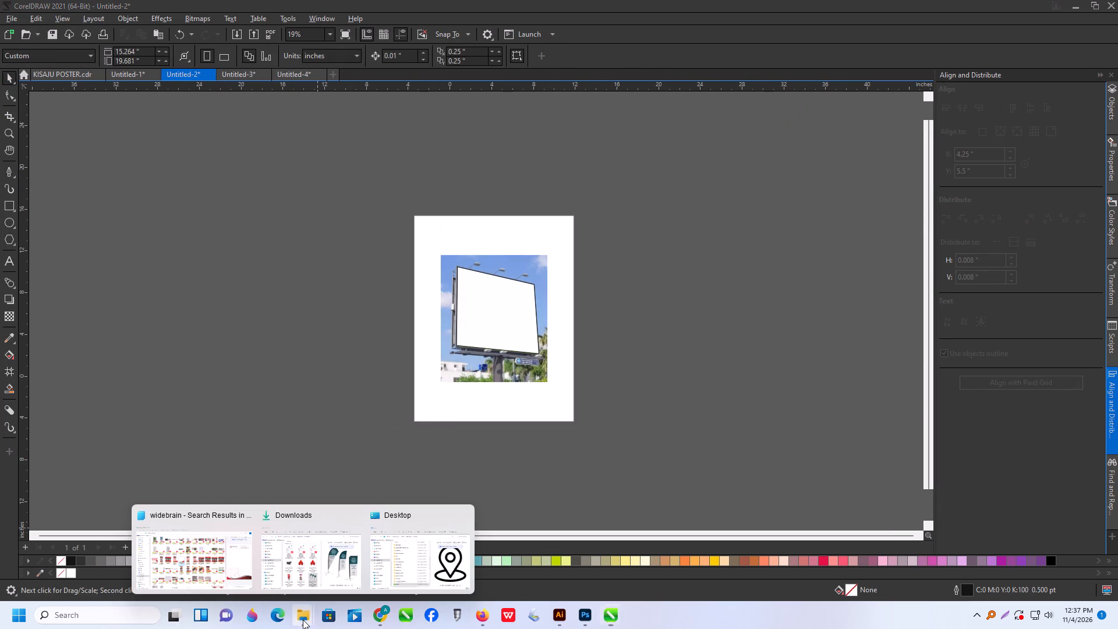
{"action": "left_click", "coordinate": [586, 451]}
{"action": "left_click", "coordinate": [557, 613]}
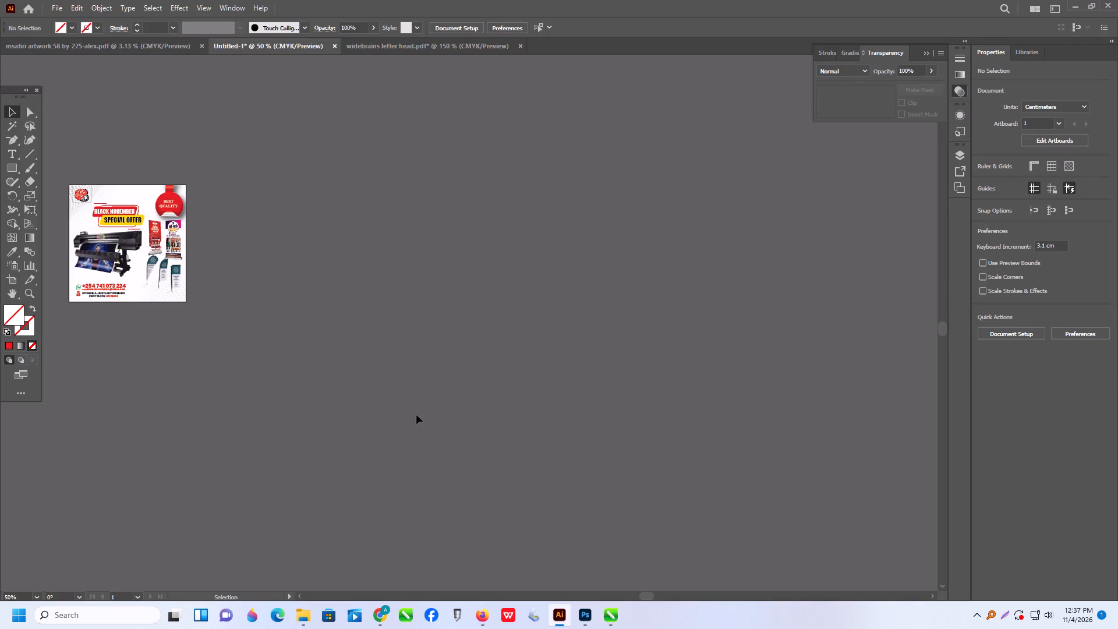
{"action": "left_click", "coordinate": [64, 12]}
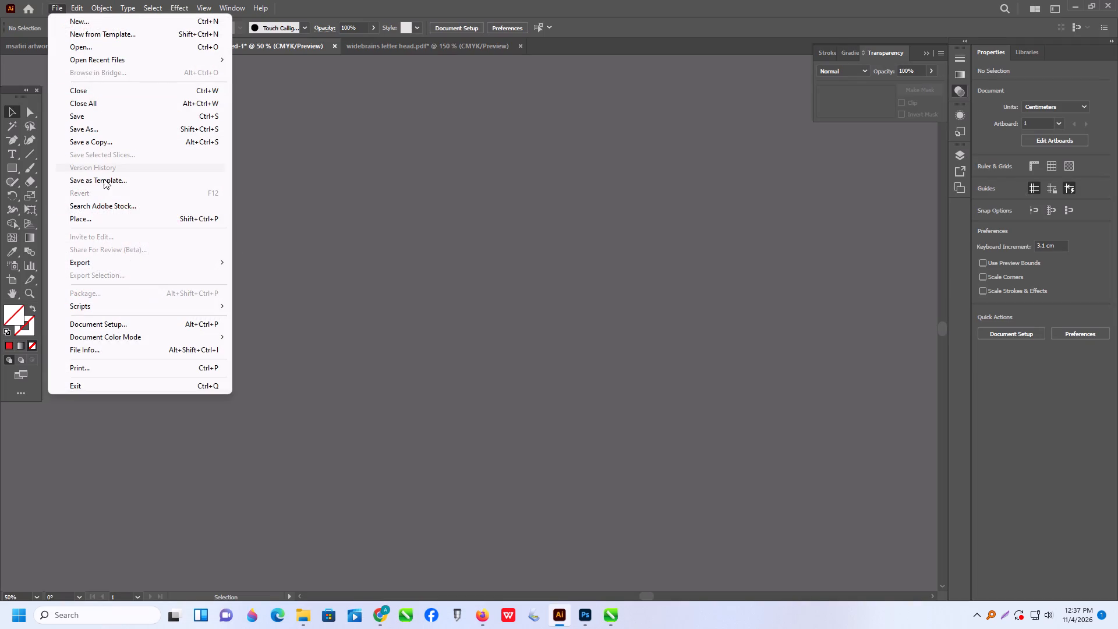
{"action": "left_click", "coordinate": [112, 258]}
{"action": "left_click", "coordinate": [296, 280]}
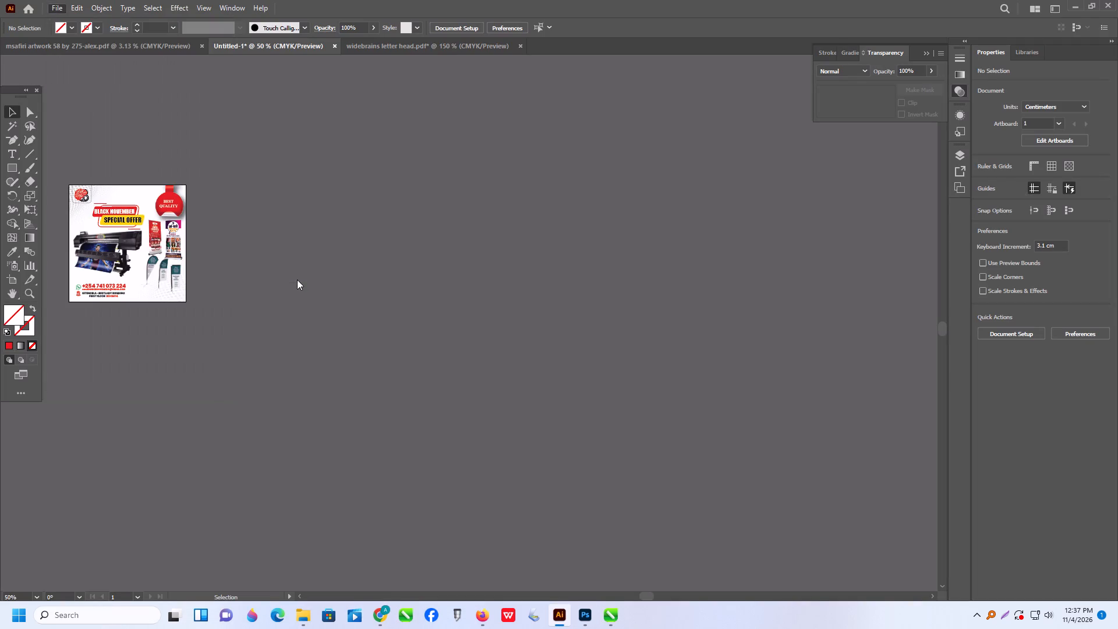
{"action": "left_click", "coordinate": [117, 158]}
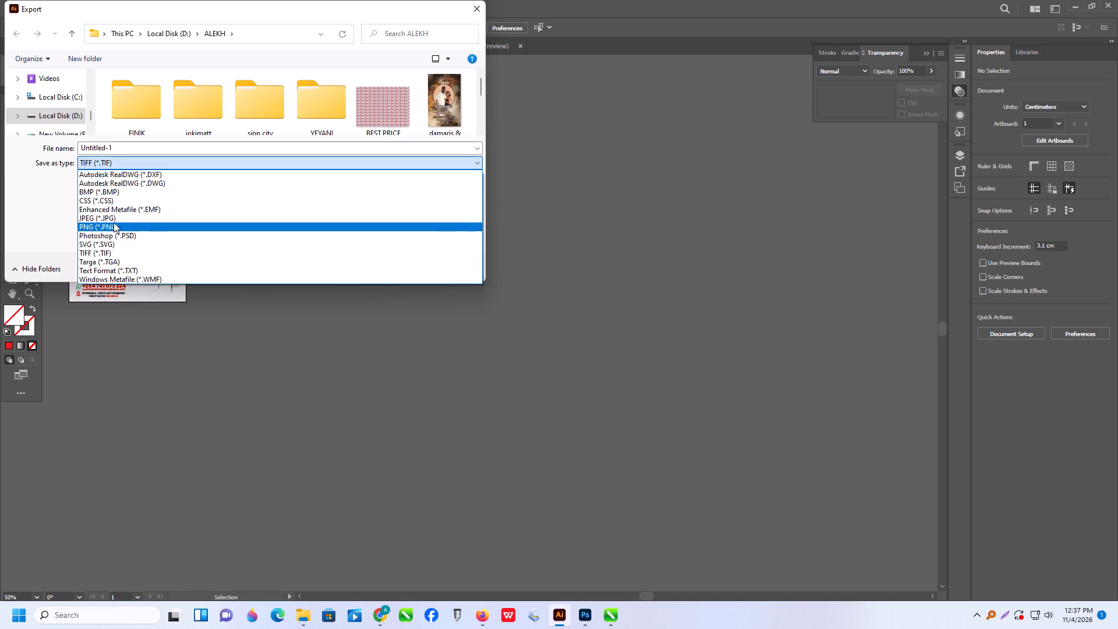
{"action": "left_click", "coordinate": [114, 219]}
{"action": "left_click", "coordinate": [100, 189]}
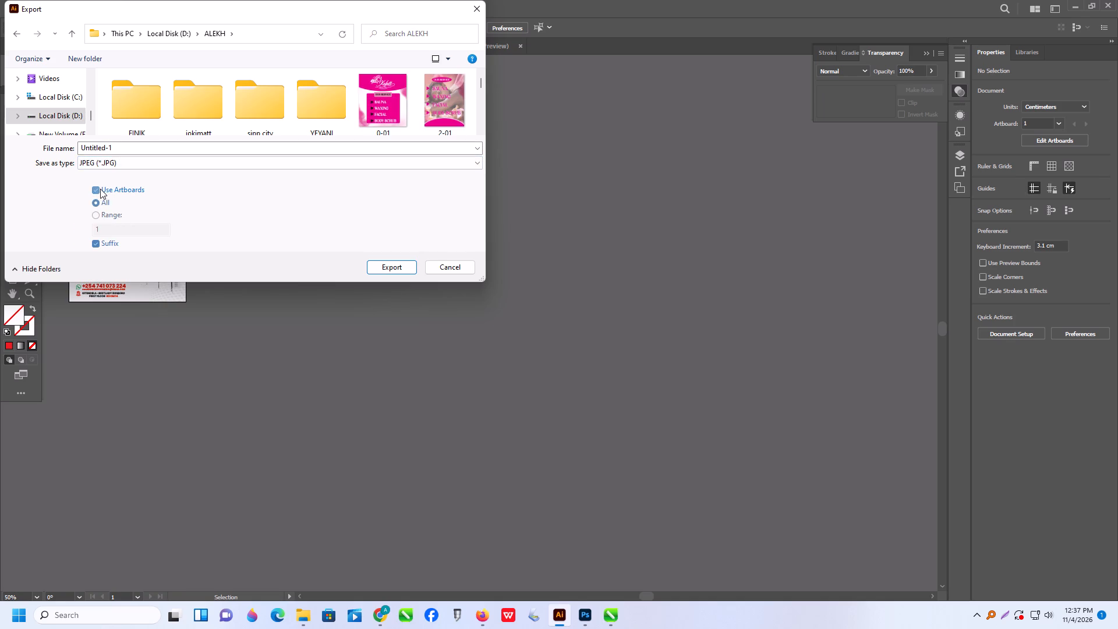
Name the JPEG "black friday" and export it to the ALEKH folder as CMYK at quality 8 and 300 ppi.
{"action": "left_click", "coordinate": [119, 143]}
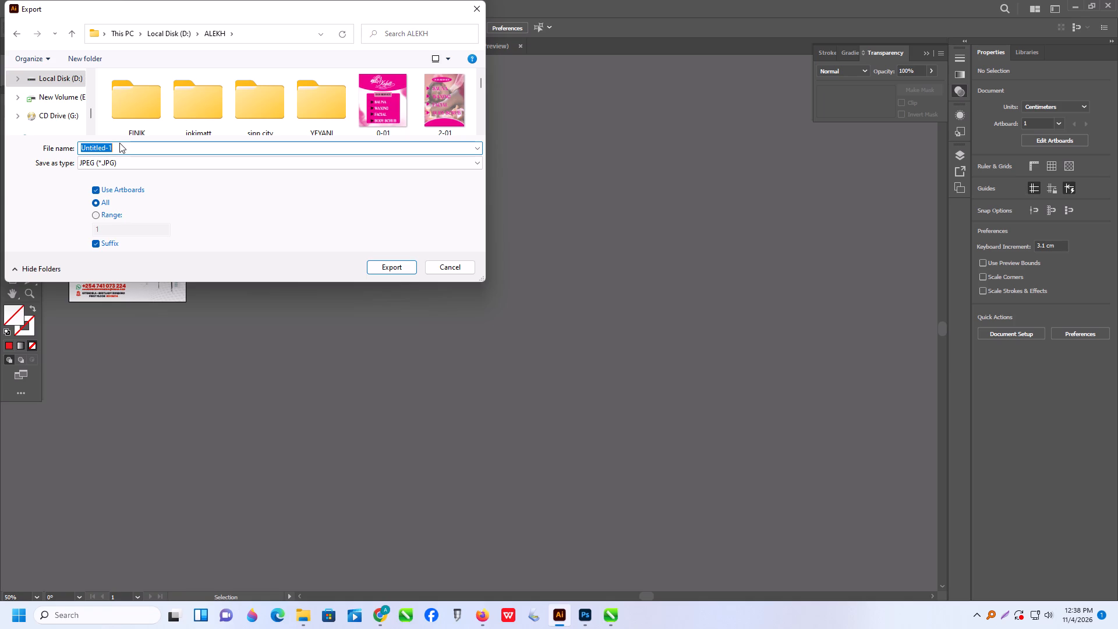
{"action": "left_click_drag", "start_coordinate": [280, 15], "coordinate": [493, 108]}
{"action": "left_click_drag", "start_coordinate": [493, 107], "coordinate": [496, 108]}
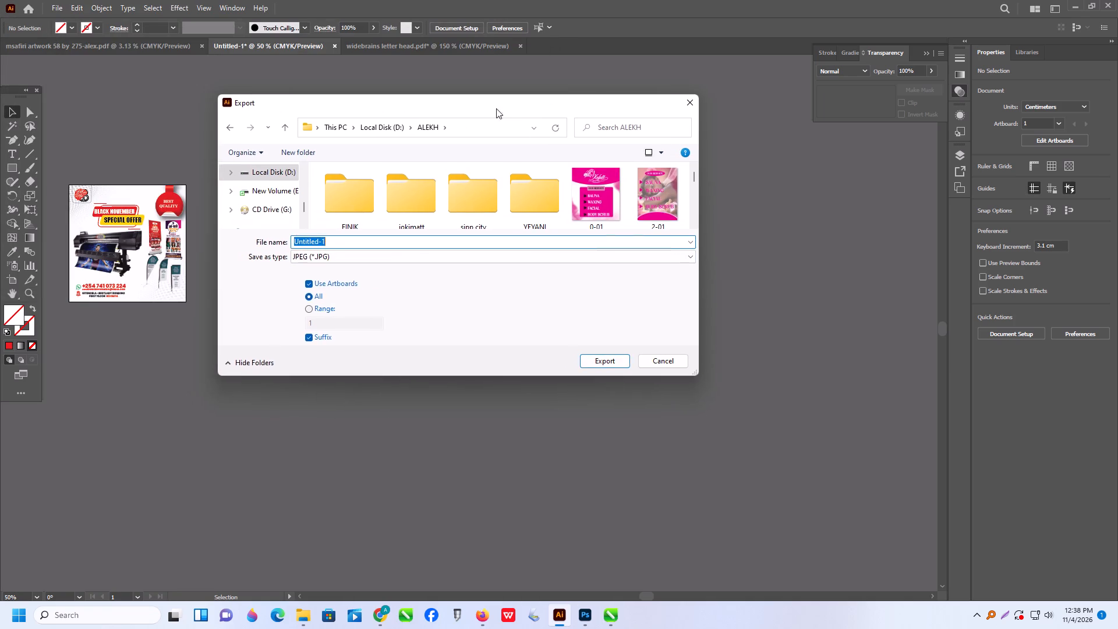
{"action": "left_click_drag", "start_coordinate": [496, 108], "coordinate": [552, 124]}
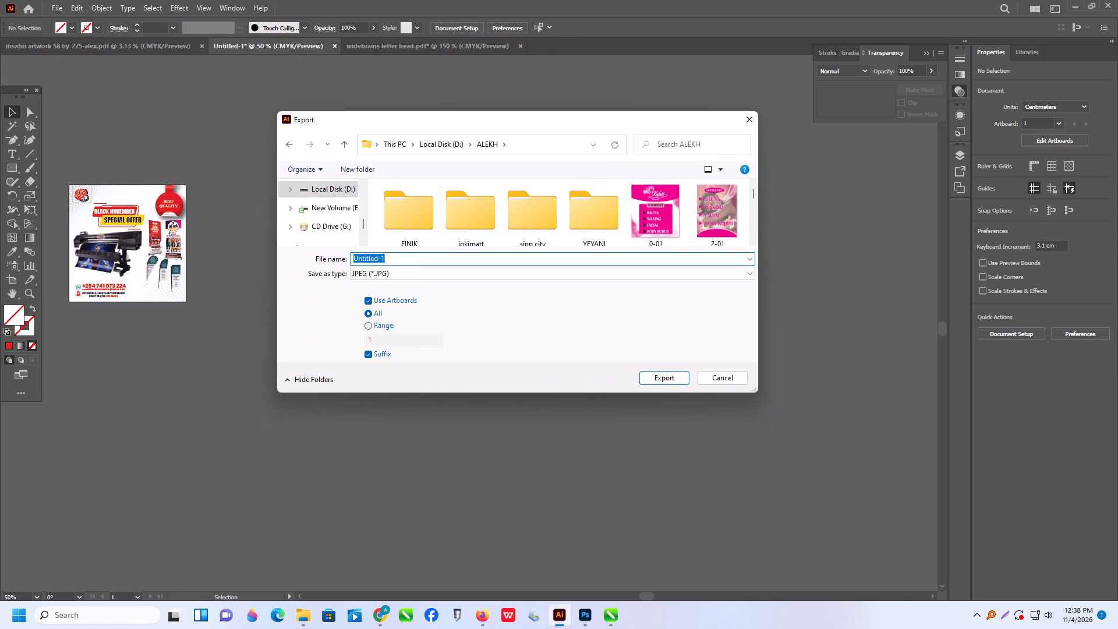
{"action": "type", "text": "black"}
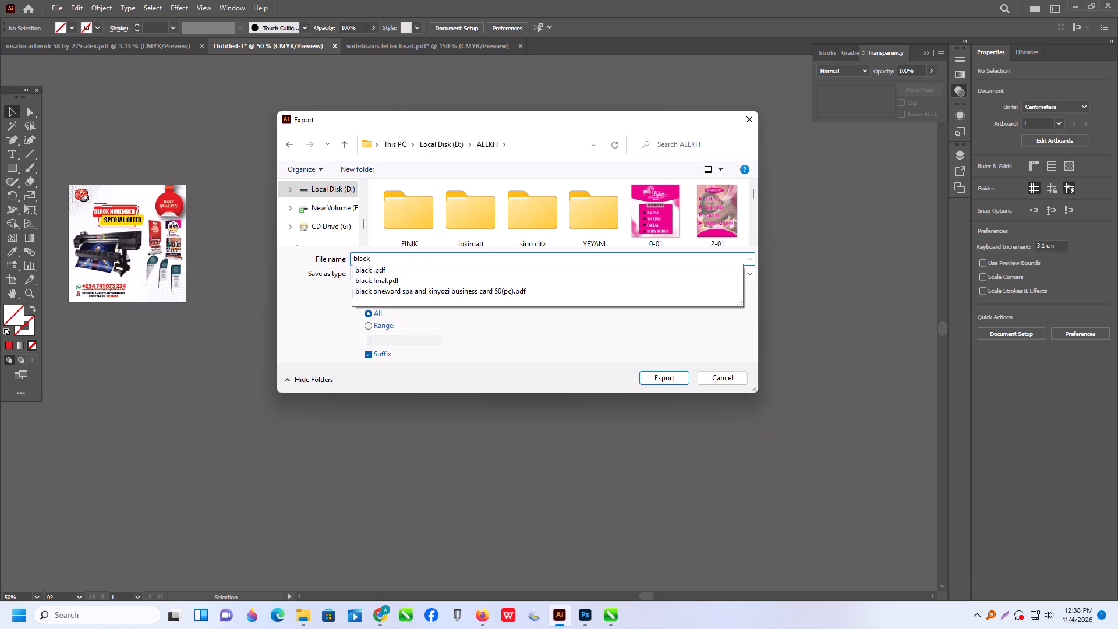
{"action": "key", "text": "space"}
{"action": "type", "text": "friday"}
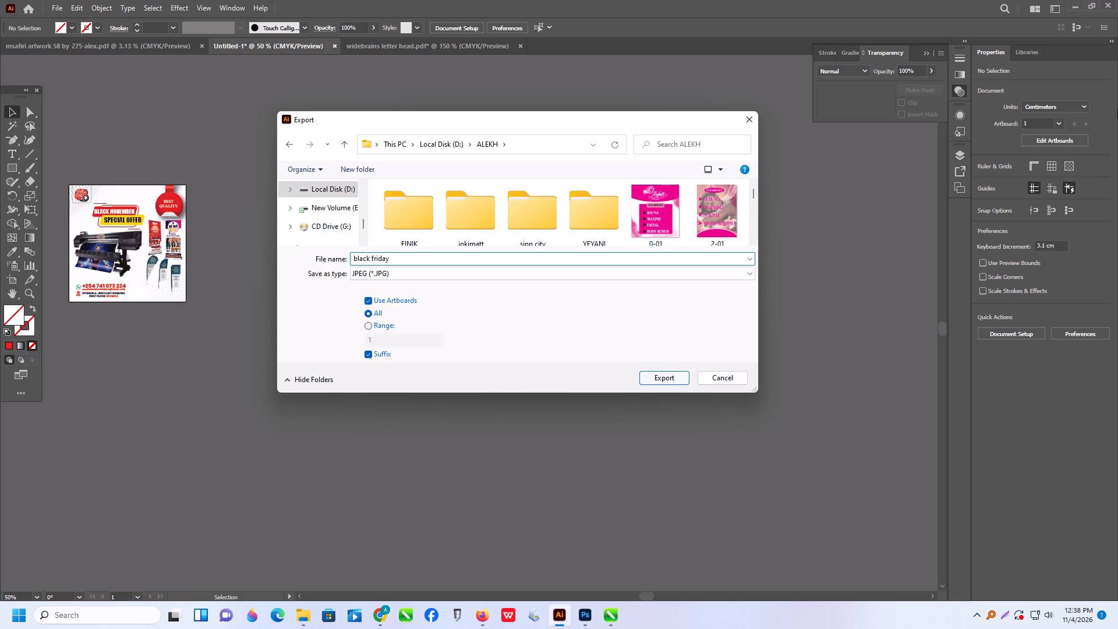
{"action": "left_click", "coordinate": [663, 386]}
{"action": "left_click", "coordinate": [663, 381]}
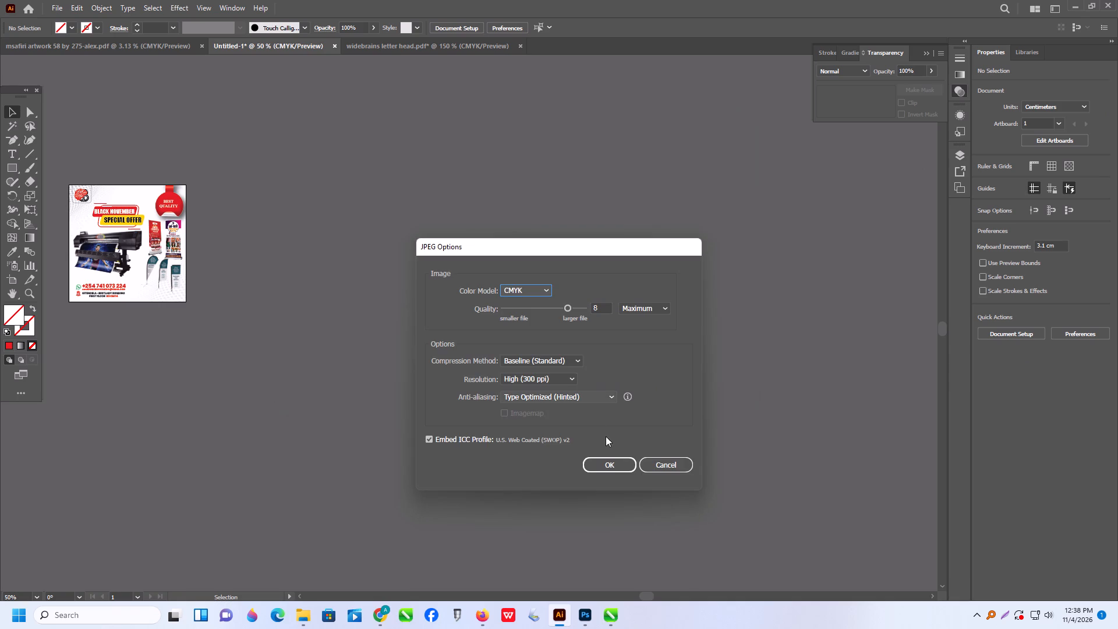
{"action": "left_click", "coordinate": [605, 469]}
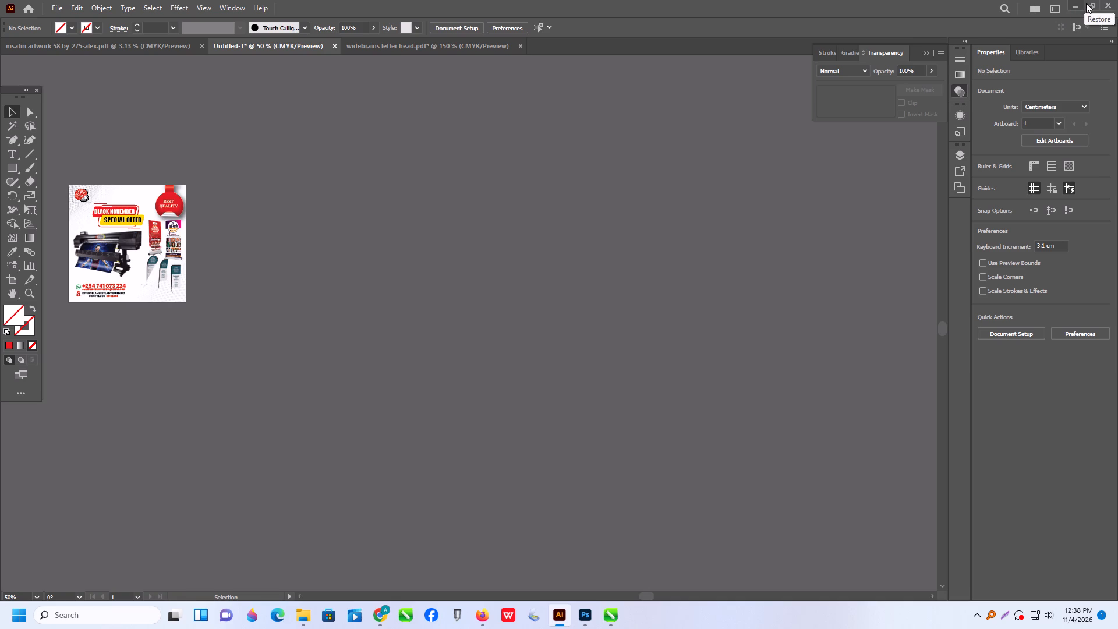
Switch to CorelDRAW and browse File Explorer to the ALEKH folder on Local Disk (D:).
{"action": "left_click", "coordinate": [1071, 6]}
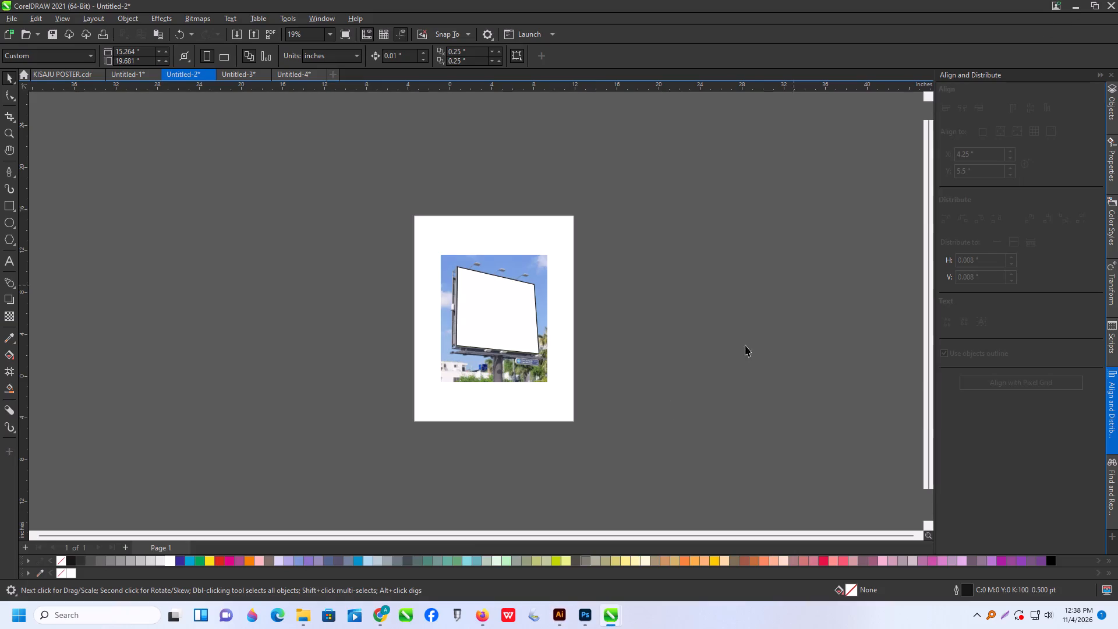
{"action": "left_click", "coordinate": [302, 620]}
{"action": "left_click", "coordinate": [230, 573]}
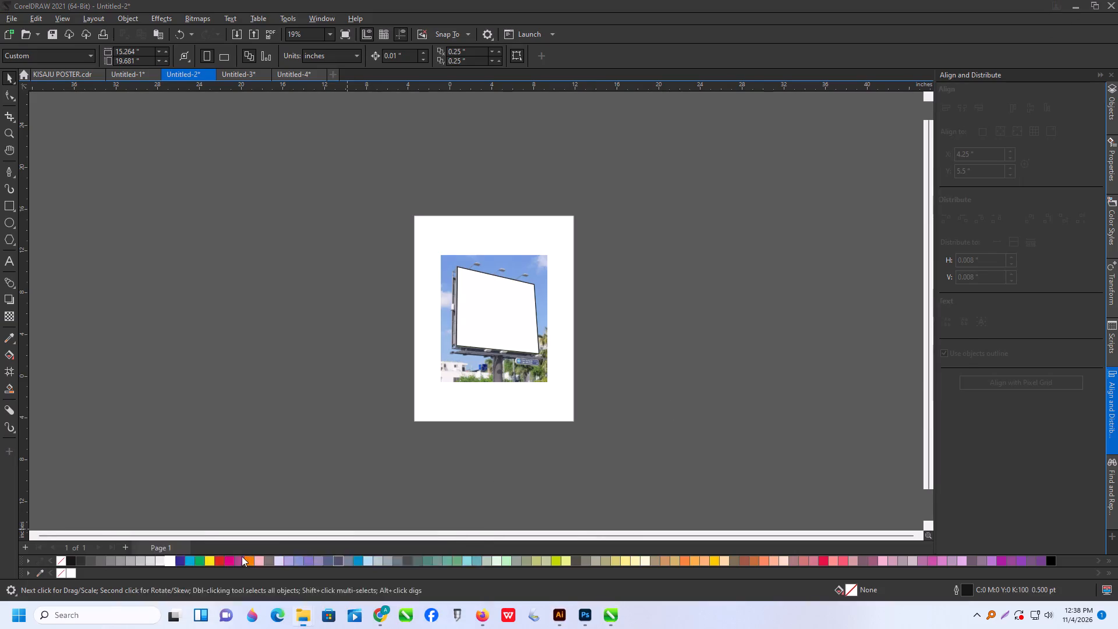
{"action": "left_click", "coordinate": [1073, 7]}
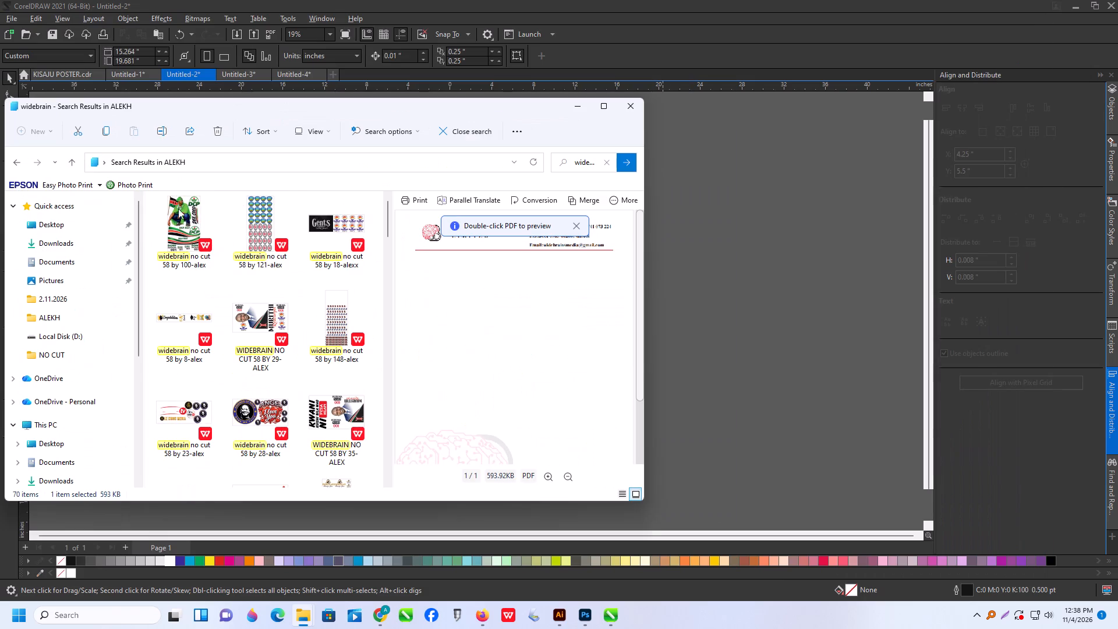
{"action": "scroll", "coordinate": [161, 235], "scroll_direction": "up", "scroll_amount": 5}
{"action": "scroll", "coordinate": [49, 204], "scroll_direction": "up", "scroll_amount": 3}
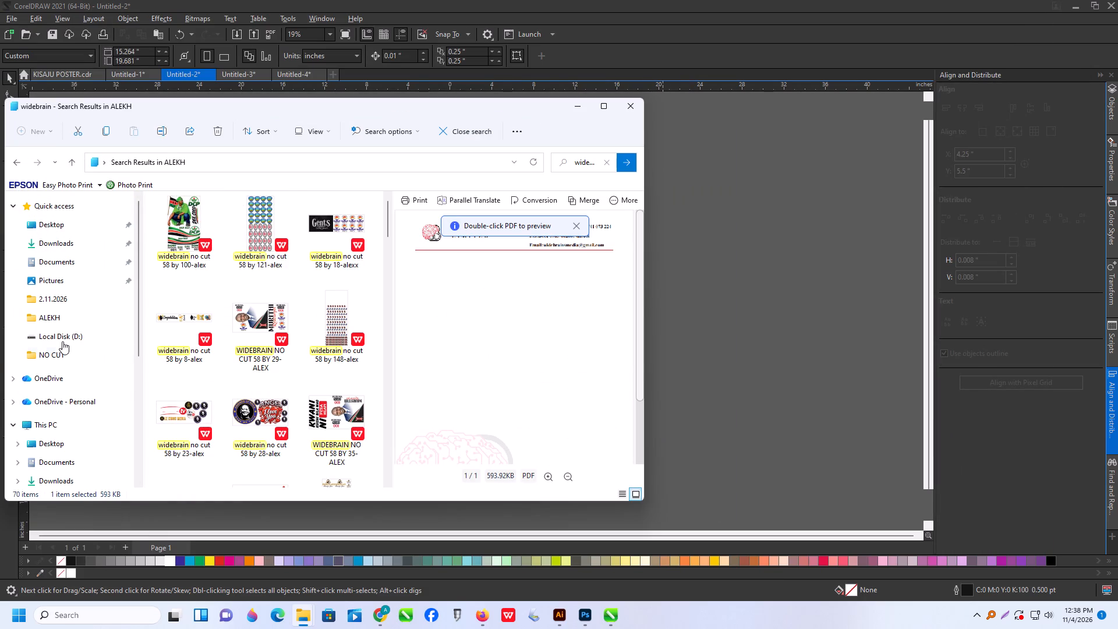
{"action": "left_click", "coordinate": [73, 333]}
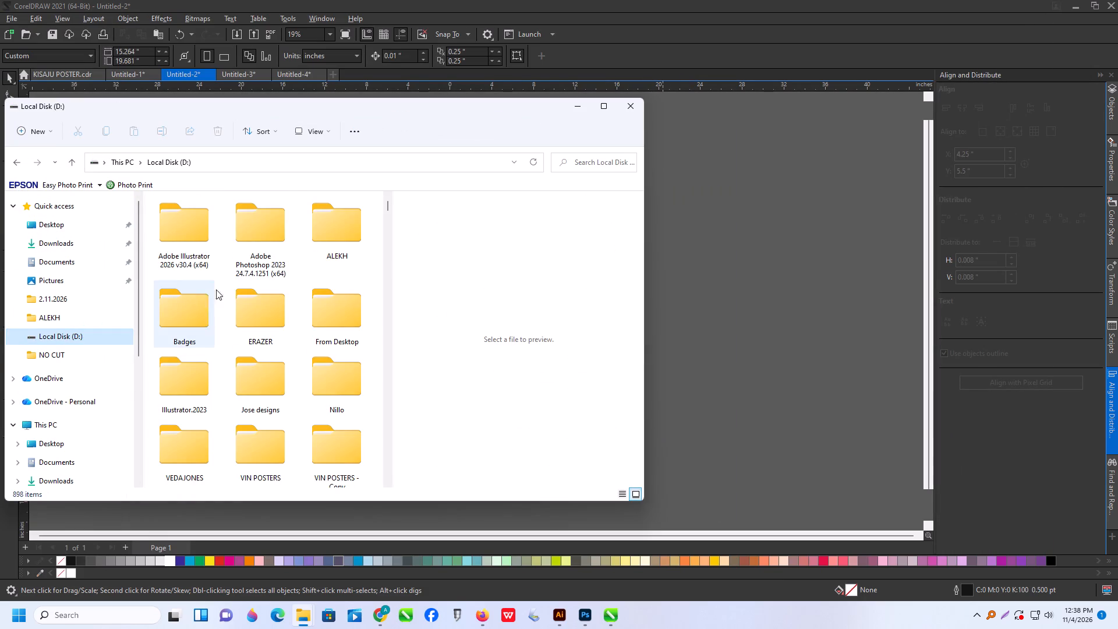
{"action": "double_click", "coordinate": [348, 234]}
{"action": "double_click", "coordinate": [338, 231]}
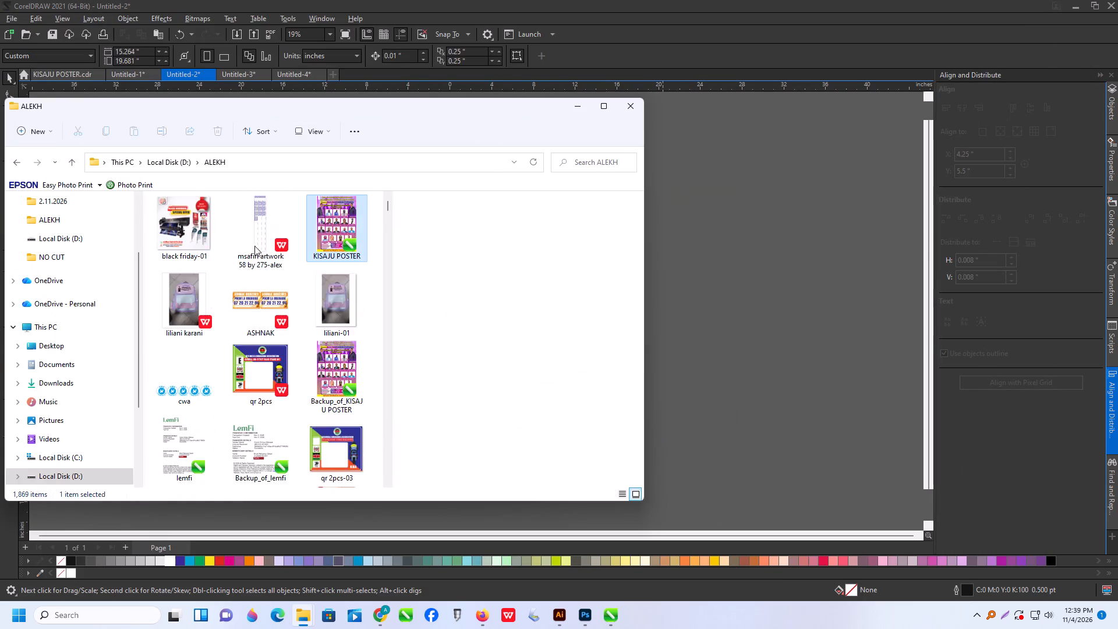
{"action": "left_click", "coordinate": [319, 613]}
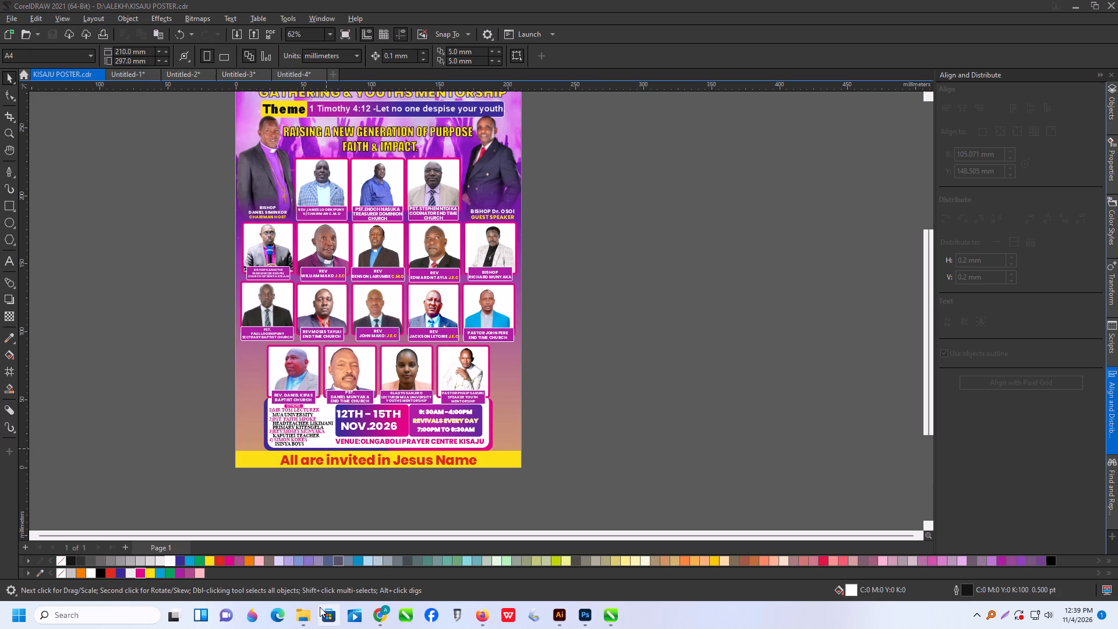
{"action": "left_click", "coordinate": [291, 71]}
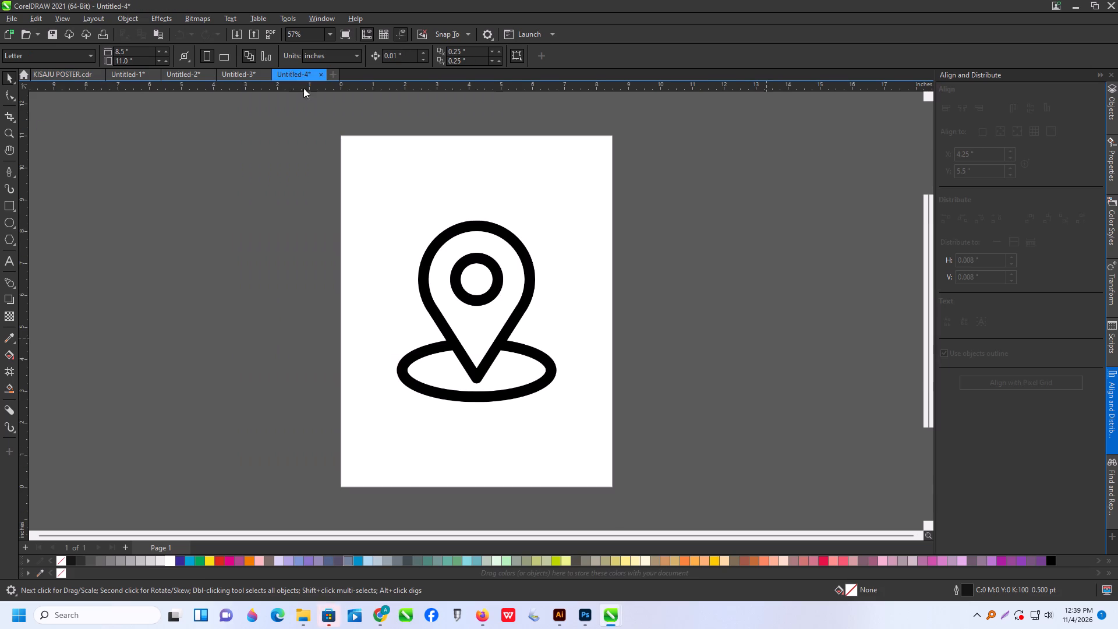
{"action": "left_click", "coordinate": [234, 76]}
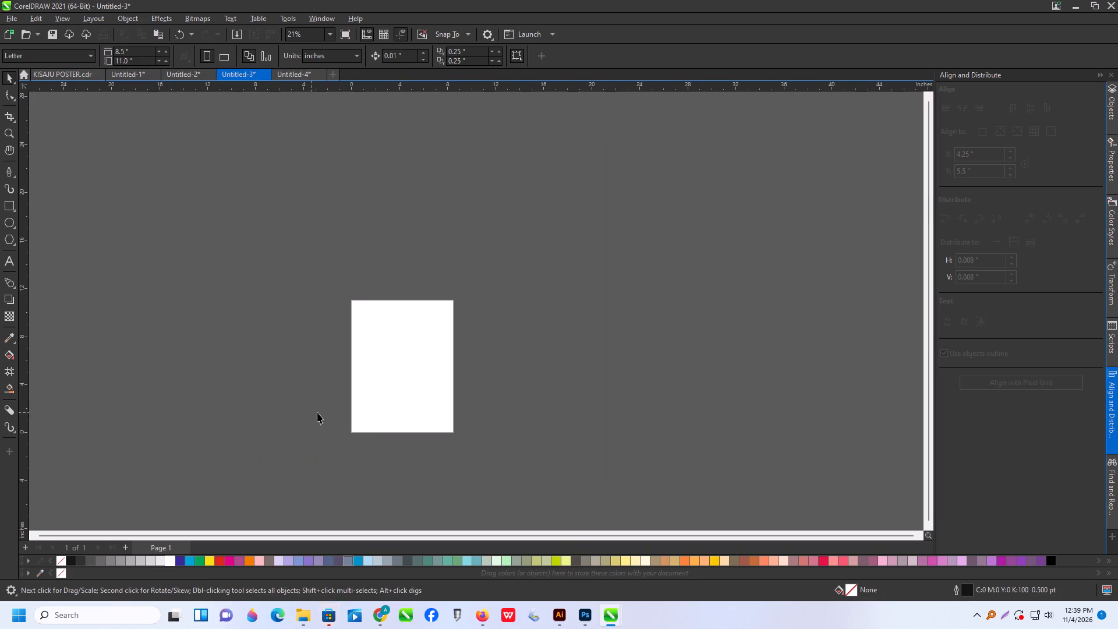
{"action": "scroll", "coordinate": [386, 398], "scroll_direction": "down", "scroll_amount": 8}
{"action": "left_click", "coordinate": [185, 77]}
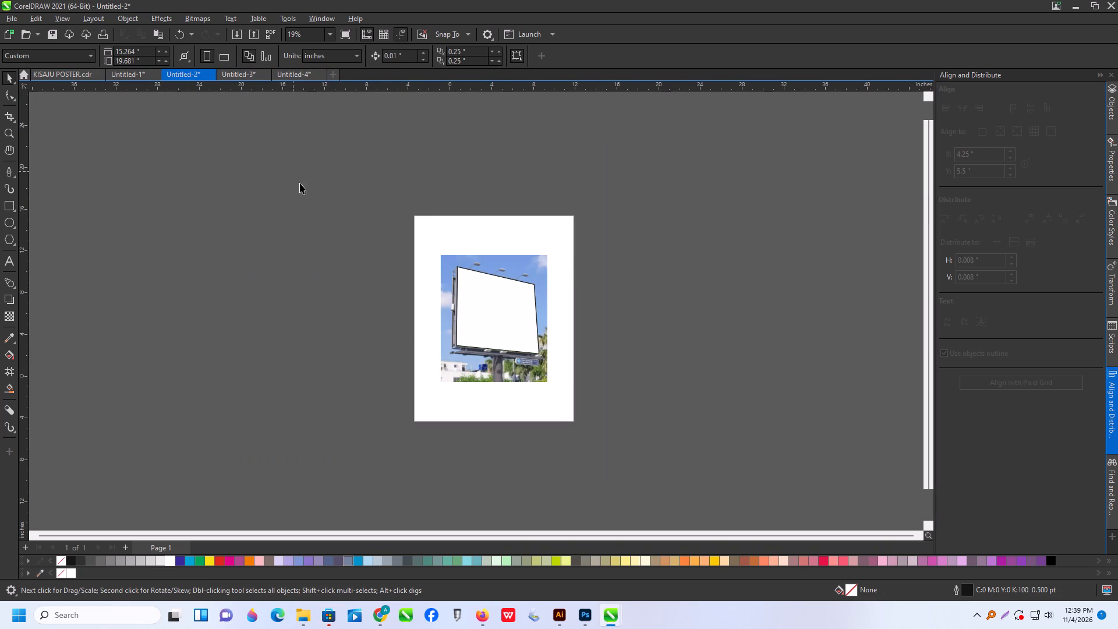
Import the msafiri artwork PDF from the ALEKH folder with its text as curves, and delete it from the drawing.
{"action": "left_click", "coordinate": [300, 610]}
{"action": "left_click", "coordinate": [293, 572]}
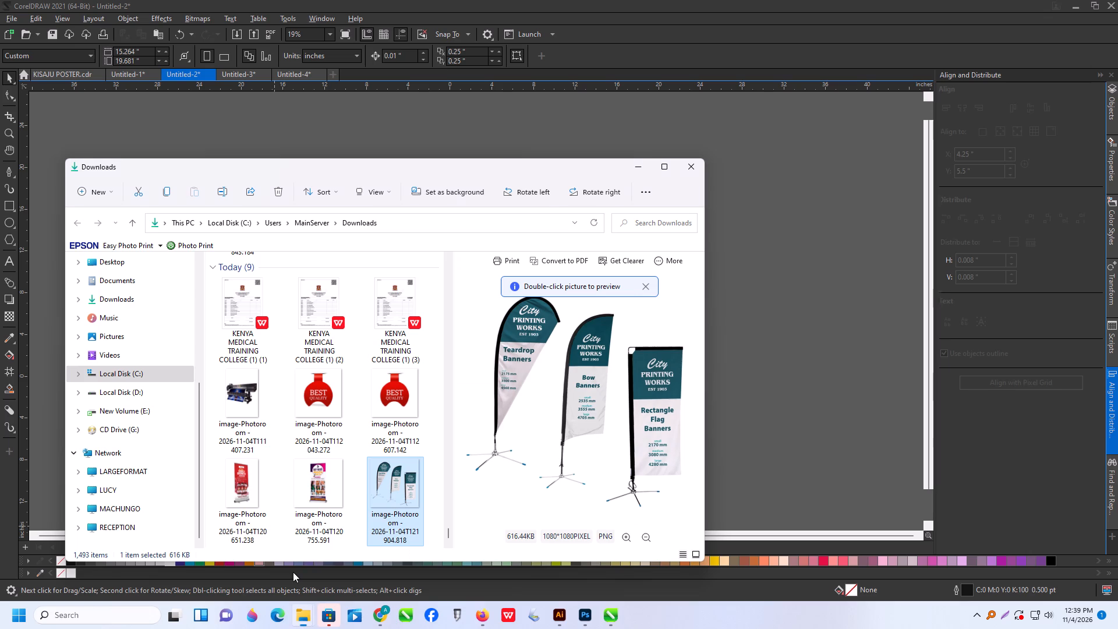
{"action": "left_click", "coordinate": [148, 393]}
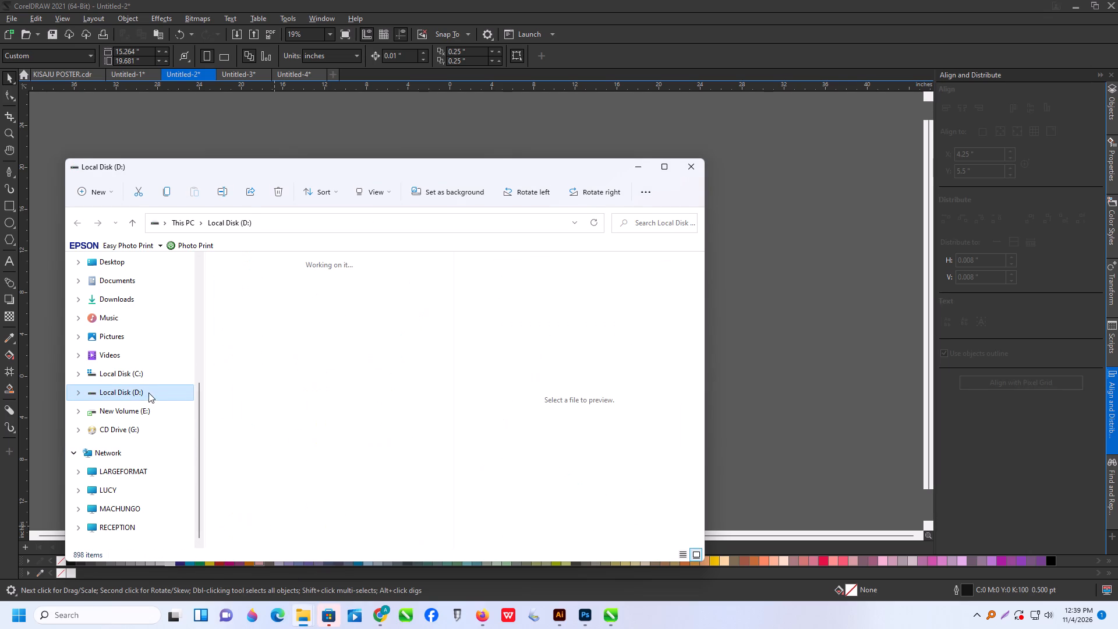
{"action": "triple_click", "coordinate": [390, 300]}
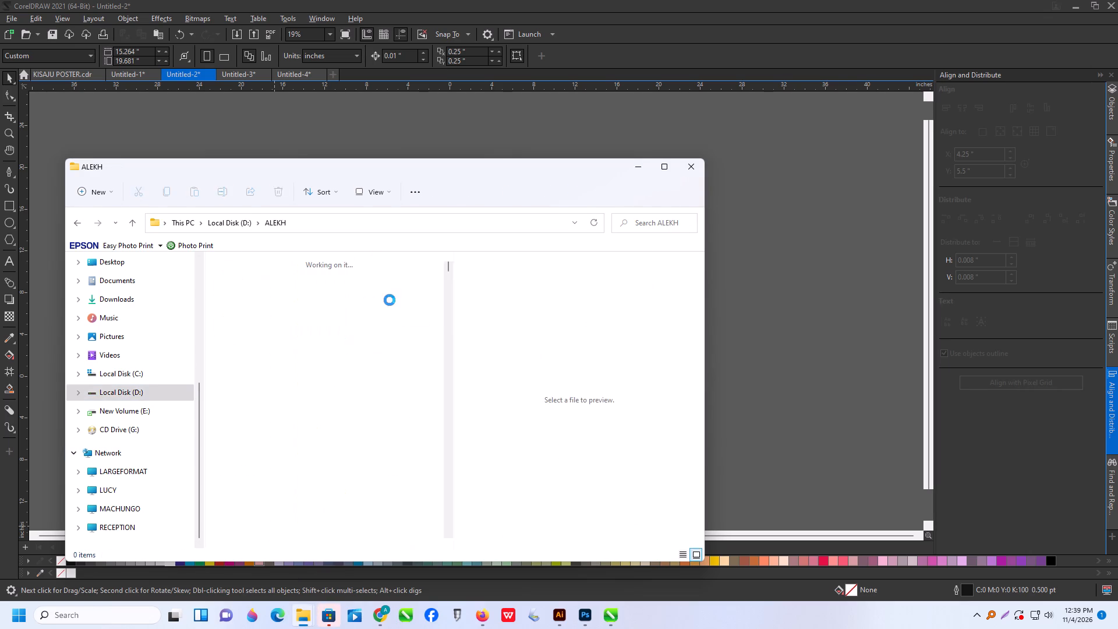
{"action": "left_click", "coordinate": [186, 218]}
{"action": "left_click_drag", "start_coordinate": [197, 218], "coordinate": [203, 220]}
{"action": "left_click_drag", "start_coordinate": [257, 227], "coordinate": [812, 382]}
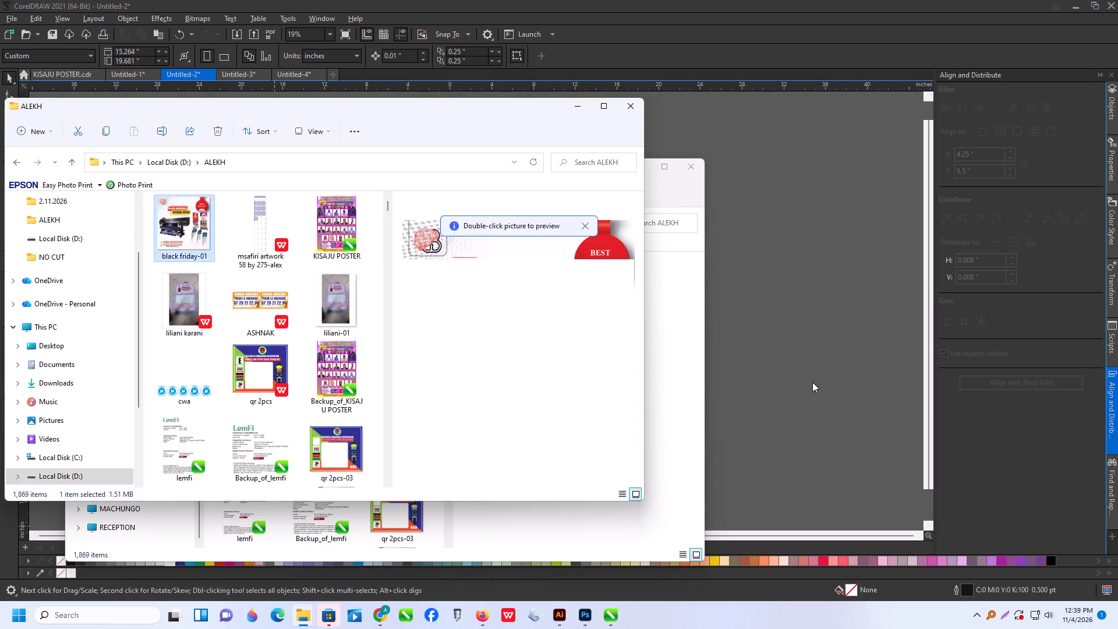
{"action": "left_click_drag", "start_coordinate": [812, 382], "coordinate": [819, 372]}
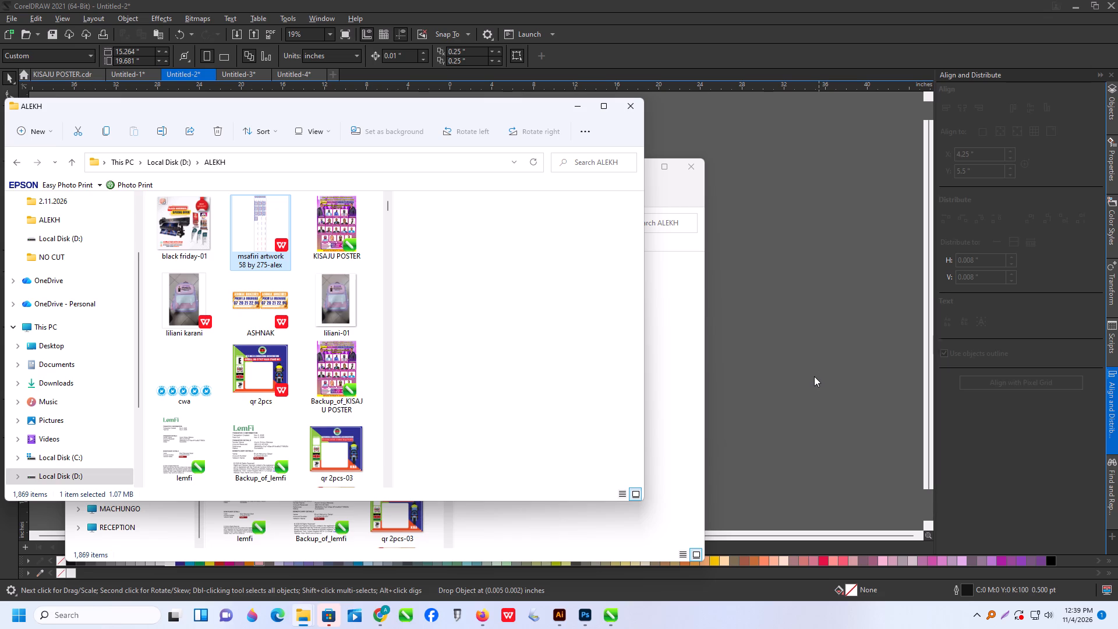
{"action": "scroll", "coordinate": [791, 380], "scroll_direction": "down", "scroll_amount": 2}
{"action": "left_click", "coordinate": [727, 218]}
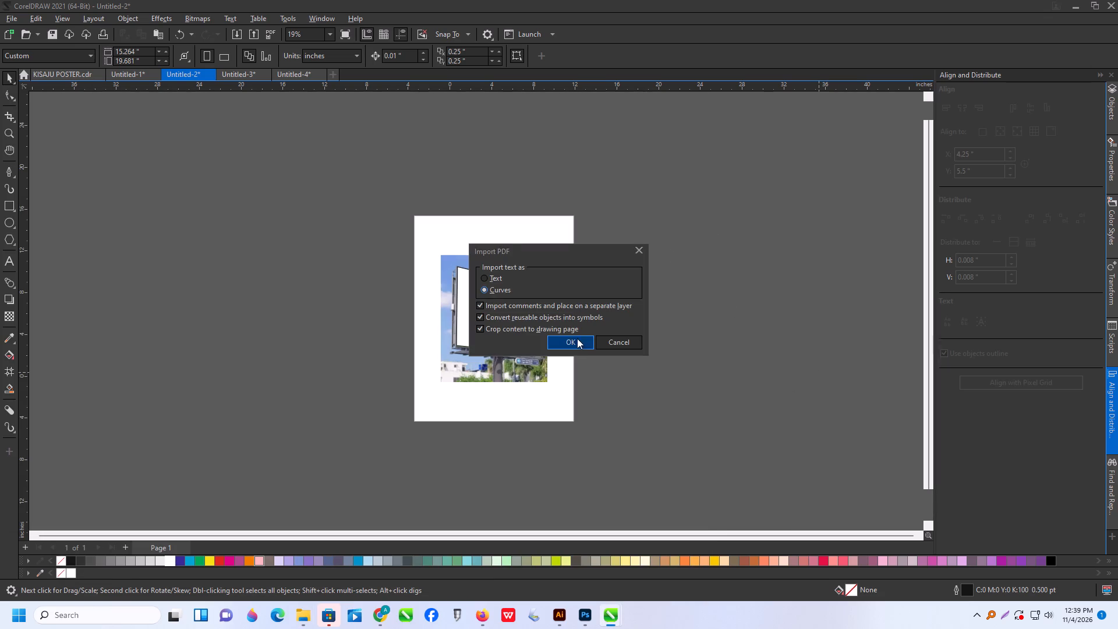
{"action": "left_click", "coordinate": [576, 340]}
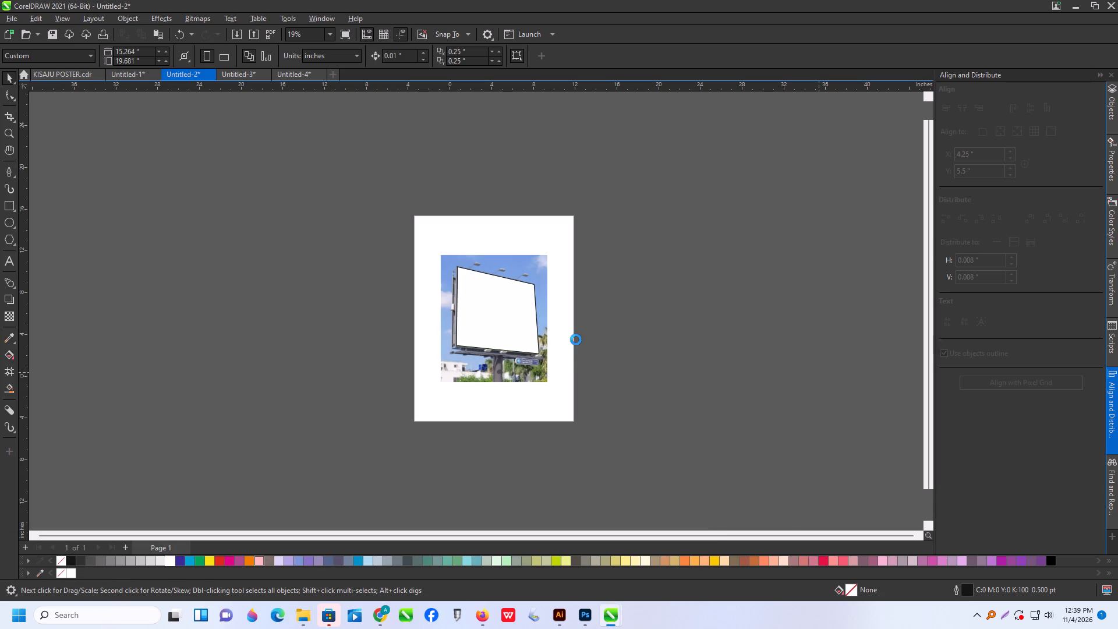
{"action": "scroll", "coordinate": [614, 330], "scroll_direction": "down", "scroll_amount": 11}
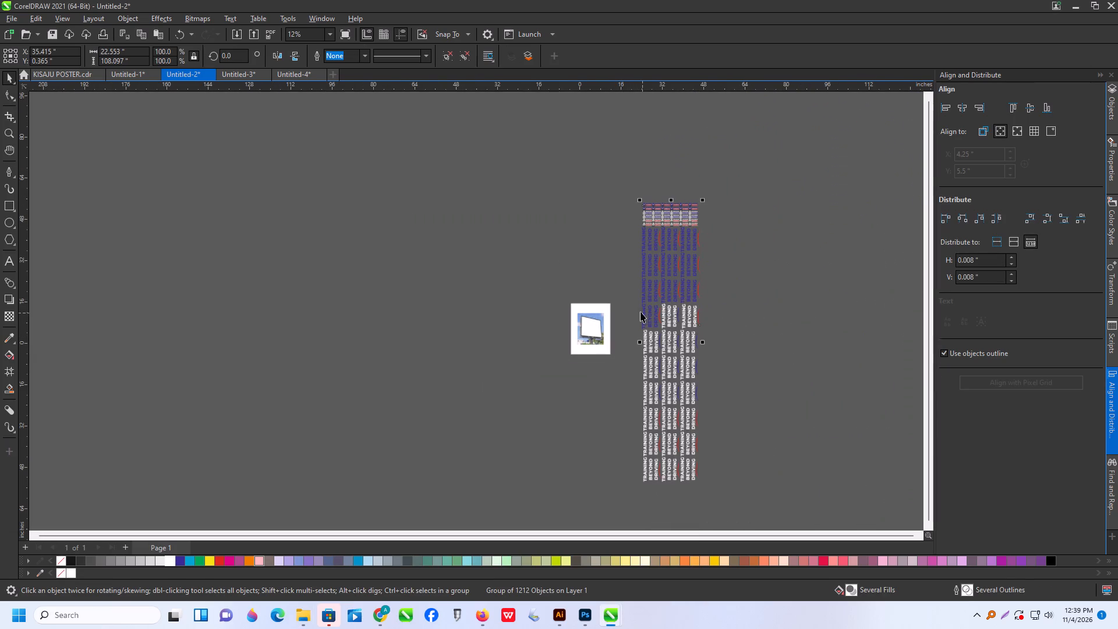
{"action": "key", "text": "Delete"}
Import the black friday-01 image from the ALEKH folder into the billboard drawing, outside the page.
{"action": "scroll", "coordinate": [441, 473], "scroll_direction": "up", "scroll_amount": 2}
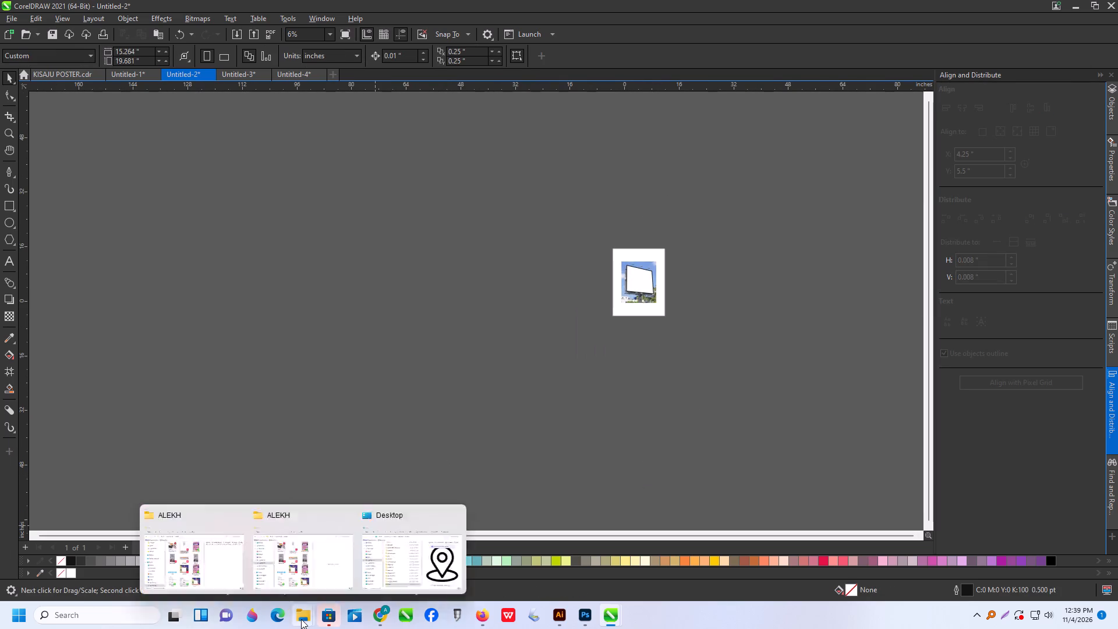
{"action": "left_click", "coordinate": [301, 619]}
{"action": "left_click", "coordinate": [229, 573]}
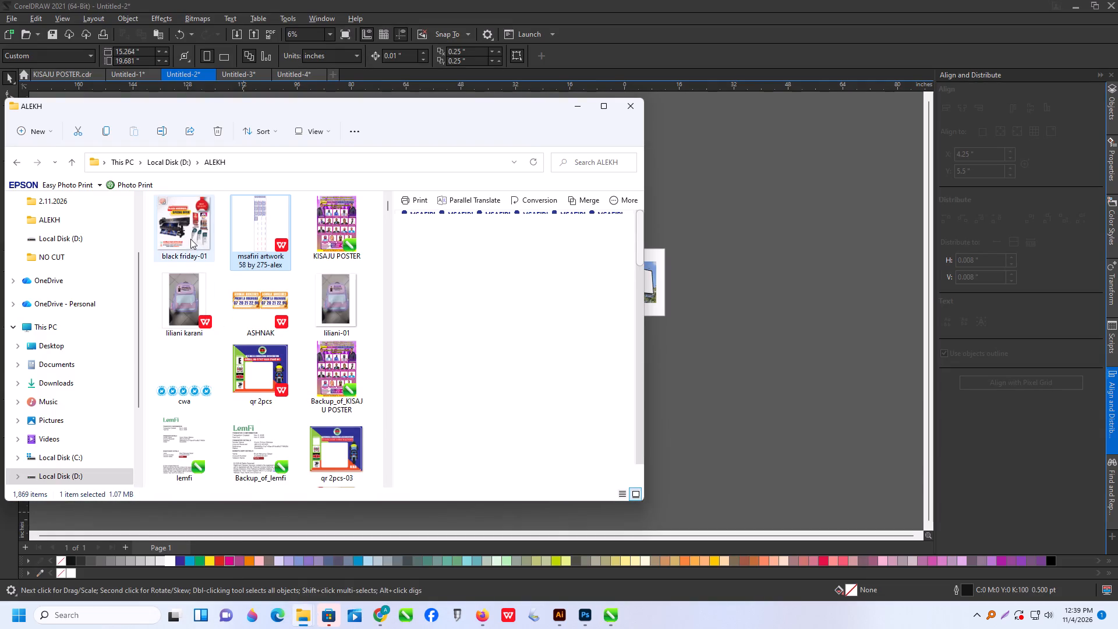
{"action": "left_click_drag", "start_coordinate": [190, 228], "coordinate": [691, 391]}
{"action": "left_click", "coordinate": [691, 391]}
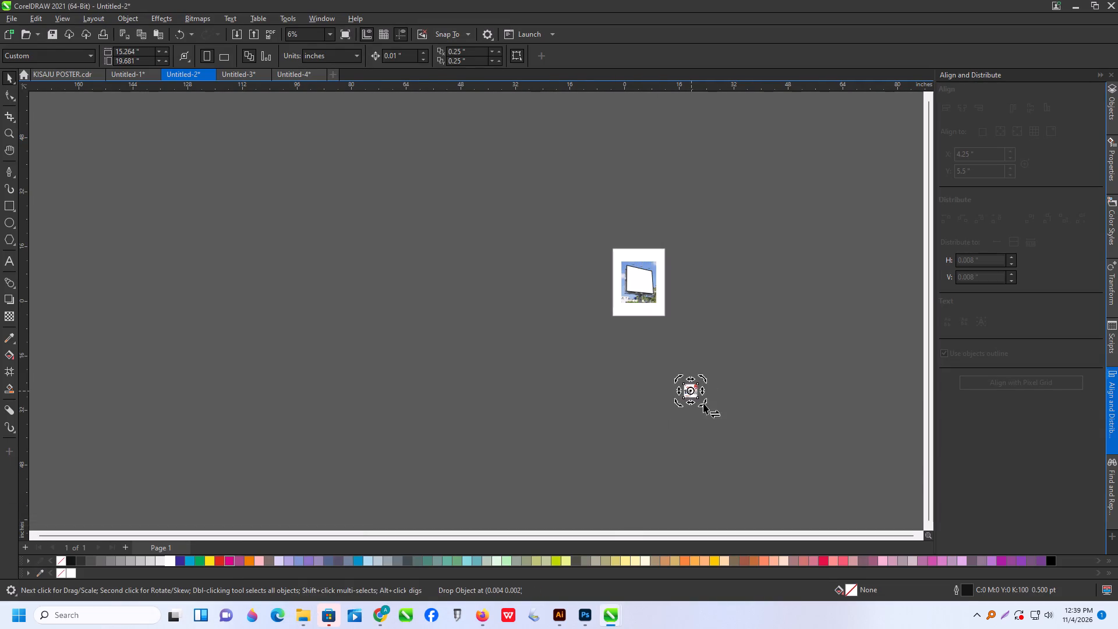
{"action": "left_click", "coordinate": [742, 418]}
Move the imported flyer just below the page and enlarge it proportionally to about 20.9 inches square.
{"action": "scroll", "coordinate": [684, 394], "scroll_direction": "up", "scroll_amount": 5}
{"action": "scroll", "coordinate": [380, 366], "scroll_direction": "down", "scroll_amount": 3}
{"action": "scroll", "coordinate": [616, 369], "scroll_direction": "up", "scroll_amount": 3}
{"action": "left_click_drag", "start_coordinate": [399, 327], "coordinate": [615, 411]}
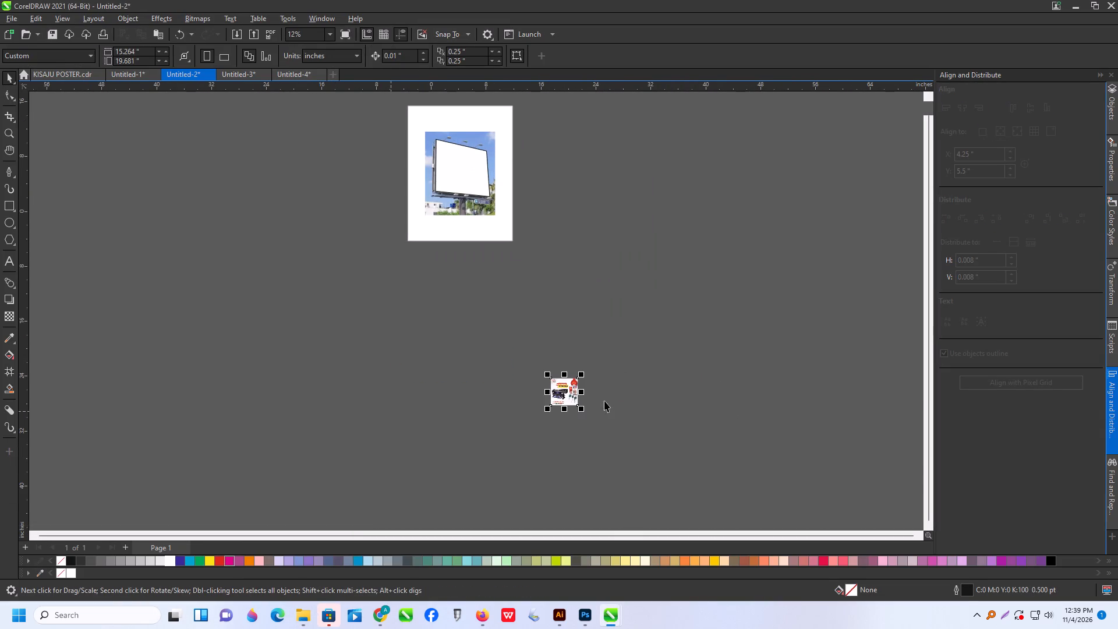
{"action": "left_click_drag", "start_coordinate": [565, 395], "coordinate": [436, 287]}
{"action": "left_click_drag", "start_coordinate": [455, 308], "coordinate": [470, 332], "text": "shift"}
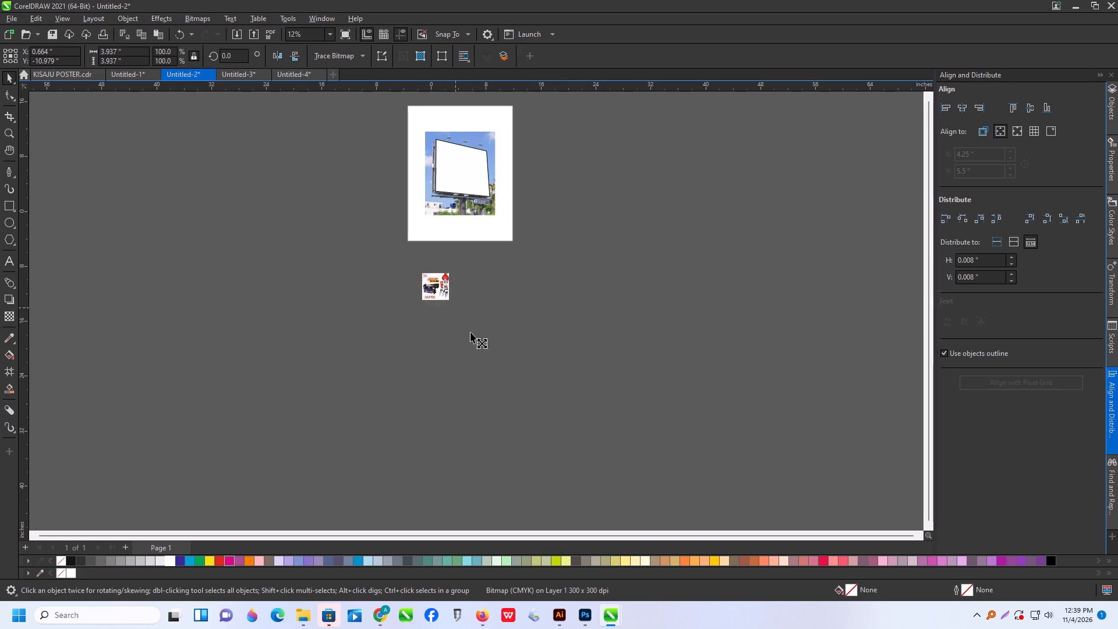
{"action": "left_click_drag", "start_coordinate": [470, 332], "coordinate": [514, 376], "text": "shift"}
{"action": "left_click_drag", "start_coordinate": [439, 309], "coordinate": [444, 342]}
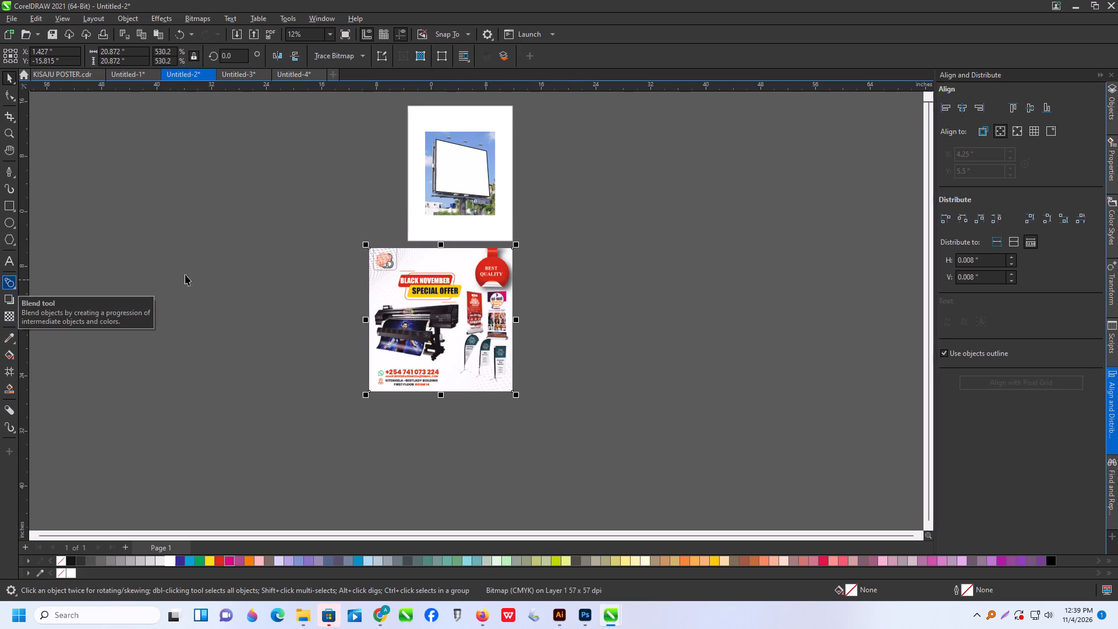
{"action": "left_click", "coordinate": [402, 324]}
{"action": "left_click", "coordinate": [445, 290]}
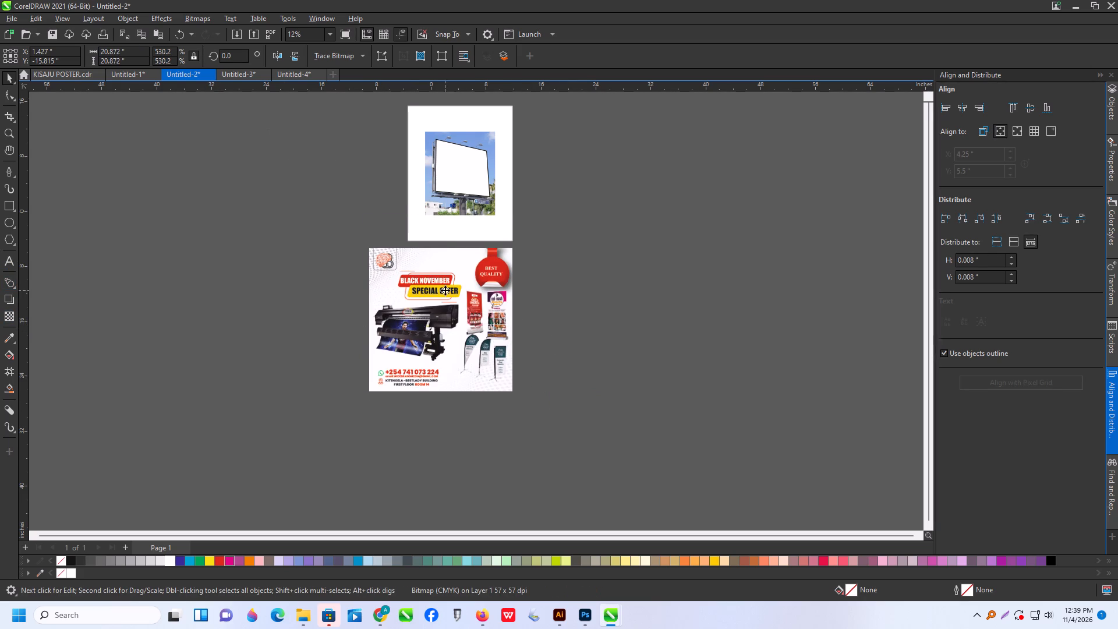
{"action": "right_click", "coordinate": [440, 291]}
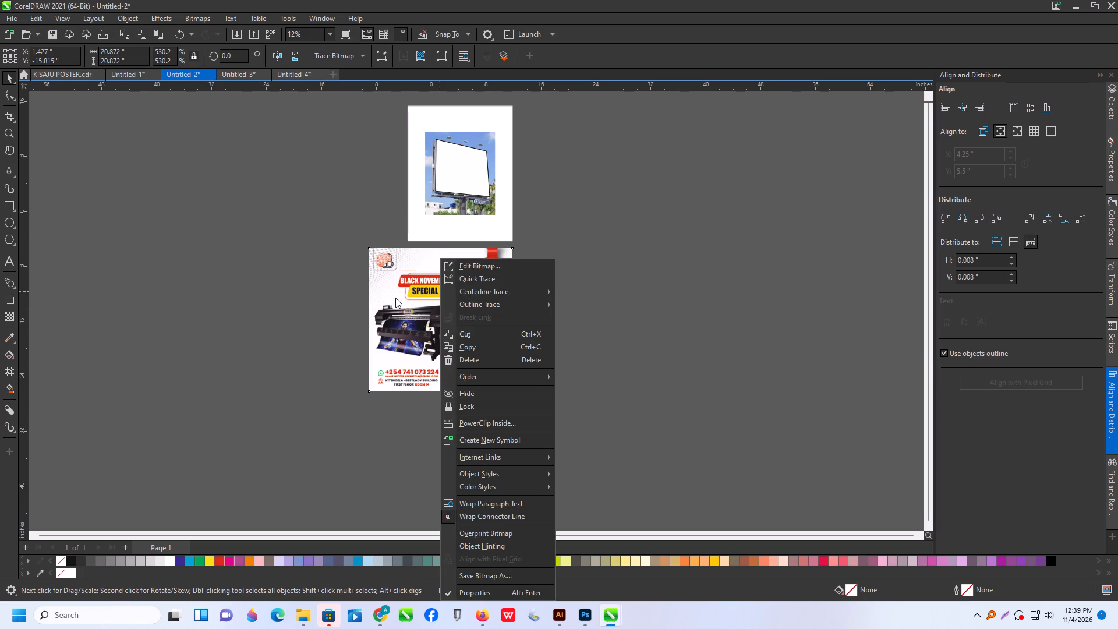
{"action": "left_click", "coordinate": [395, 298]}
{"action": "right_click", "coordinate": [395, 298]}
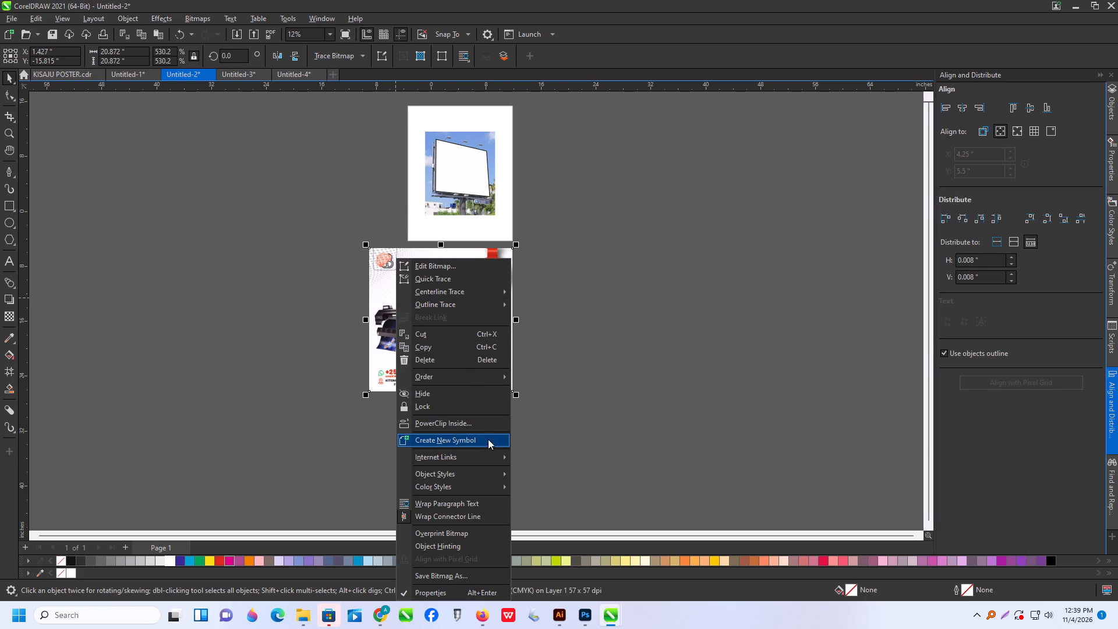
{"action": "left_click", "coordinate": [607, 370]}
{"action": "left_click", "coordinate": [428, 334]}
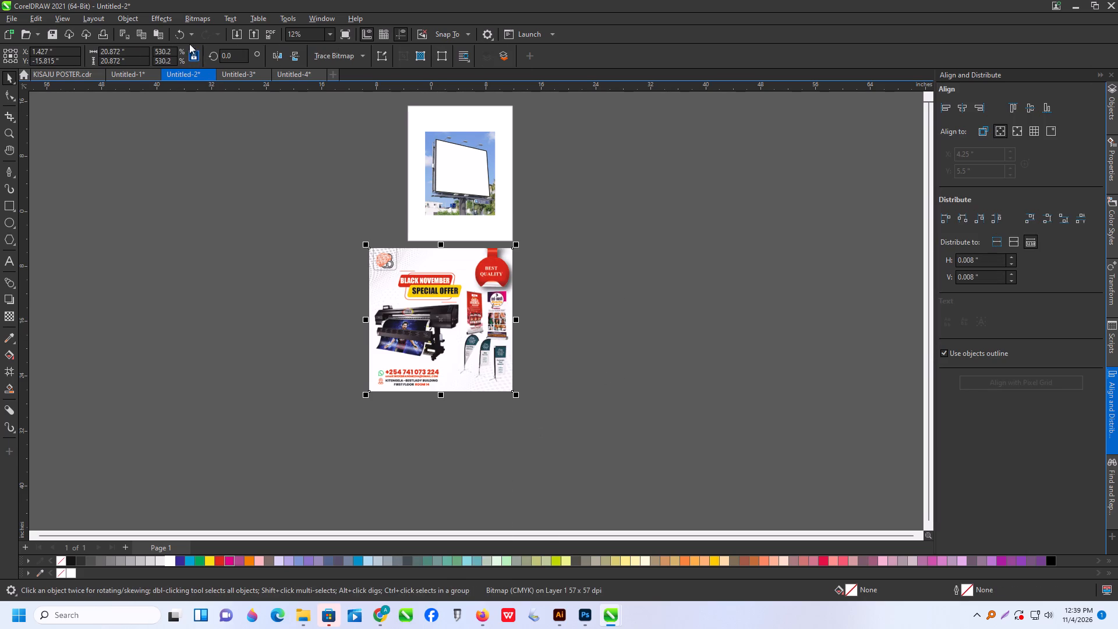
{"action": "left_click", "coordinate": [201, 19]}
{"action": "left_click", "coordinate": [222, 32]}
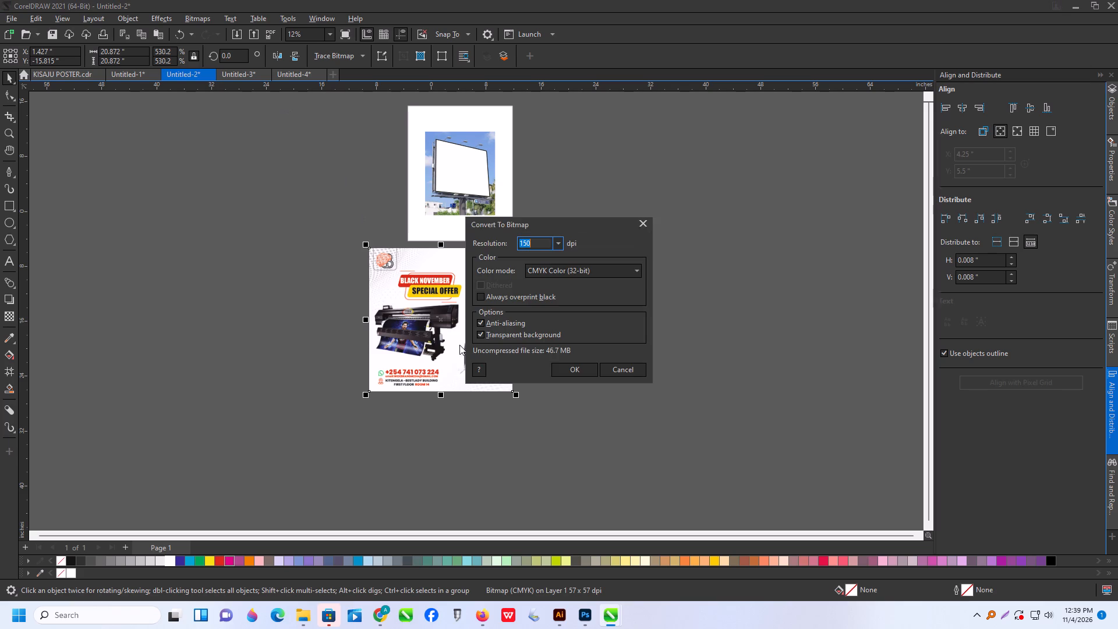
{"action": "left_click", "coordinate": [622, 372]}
Scale the flyer down proportionally to about 10.25 inches square.
{"action": "scroll", "coordinate": [503, 382], "scroll_direction": "up", "scroll_amount": 2}
{"action": "left_click_drag", "start_coordinate": [520, 401], "coordinate": [423, 322]}
Convert the flyer to a 150 dpi CMYK bitmap with anti-aliasing and a transparent background.
{"action": "right_click", "coordinate": [374, 267]}
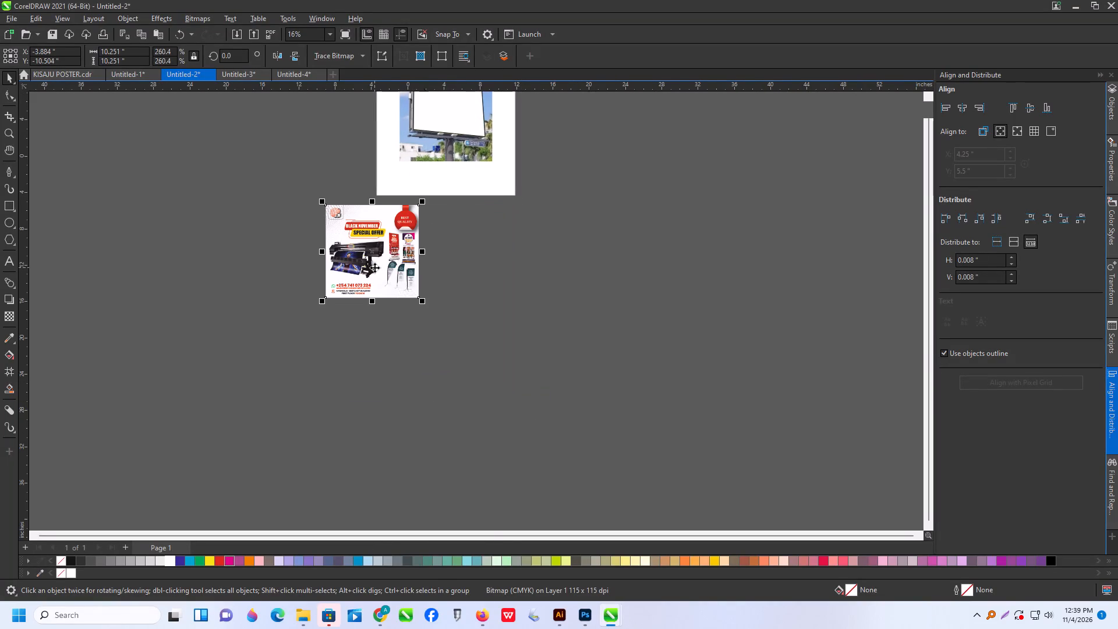
{"action": "left_click_drag", "start_coordinate": [175, 222], "coordinate": [186, 222]}
{"action": "left_click", "coordinate": [368, 227]}
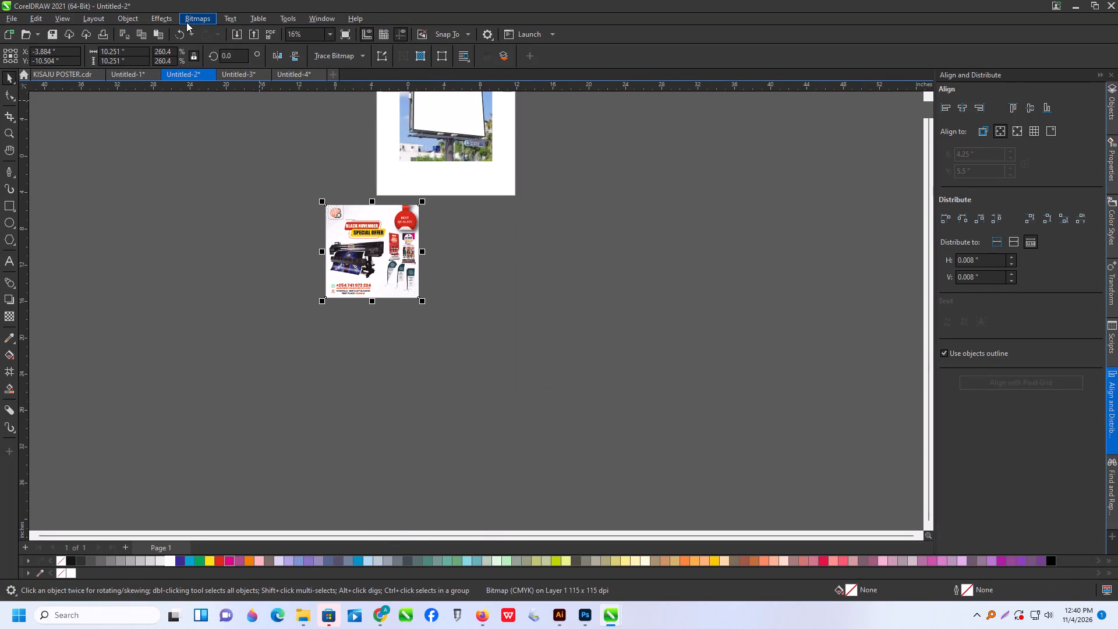
{"action": "left_click", "coordinate": [186, 22]}
{"action": "left_click", "coordinate": [229, 31]}
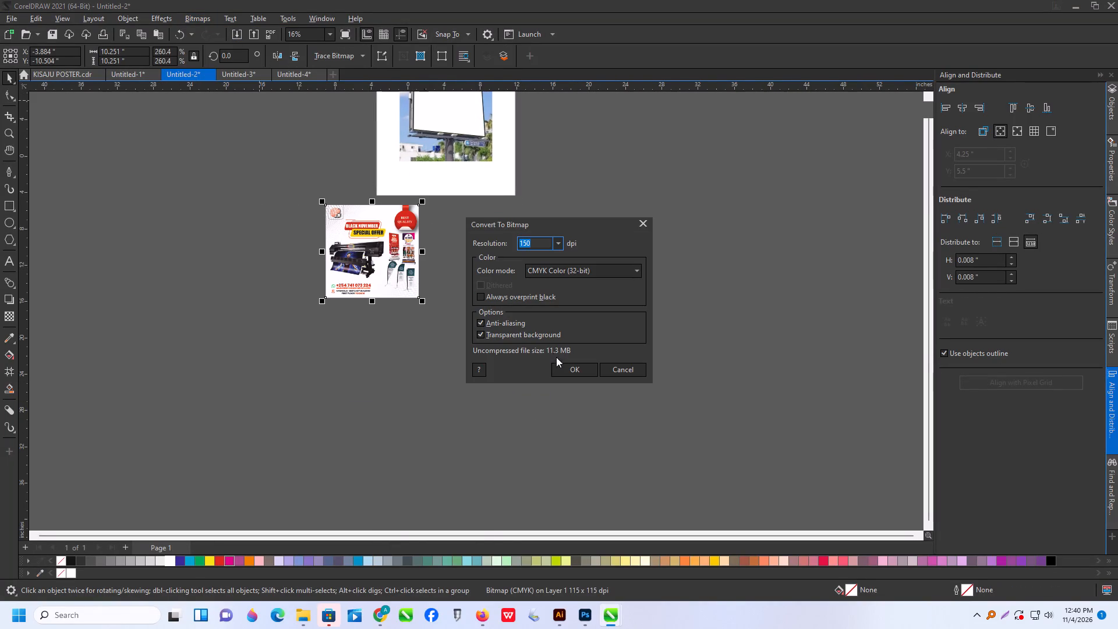
{"action": "left_click", "coordinate": [578, 372]}
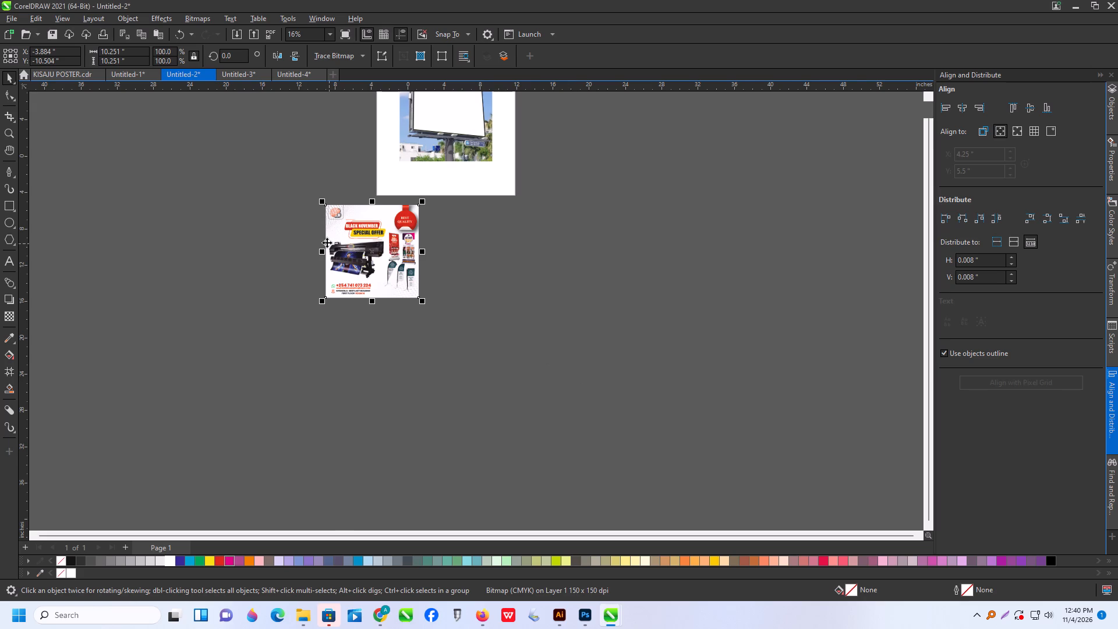
PowerClip the flyer inside the white traced billboard face.
{"action": "scroll", "coordinate": [345, 246], "scroll_direction": "up", "scroll_amount": 7}
{"action": "scroll", "coordinate": [284, 302], "scroll_direction": "down", "scroll_amount": 6}
{"action": "right_click", "coordinate": [262, 330]}
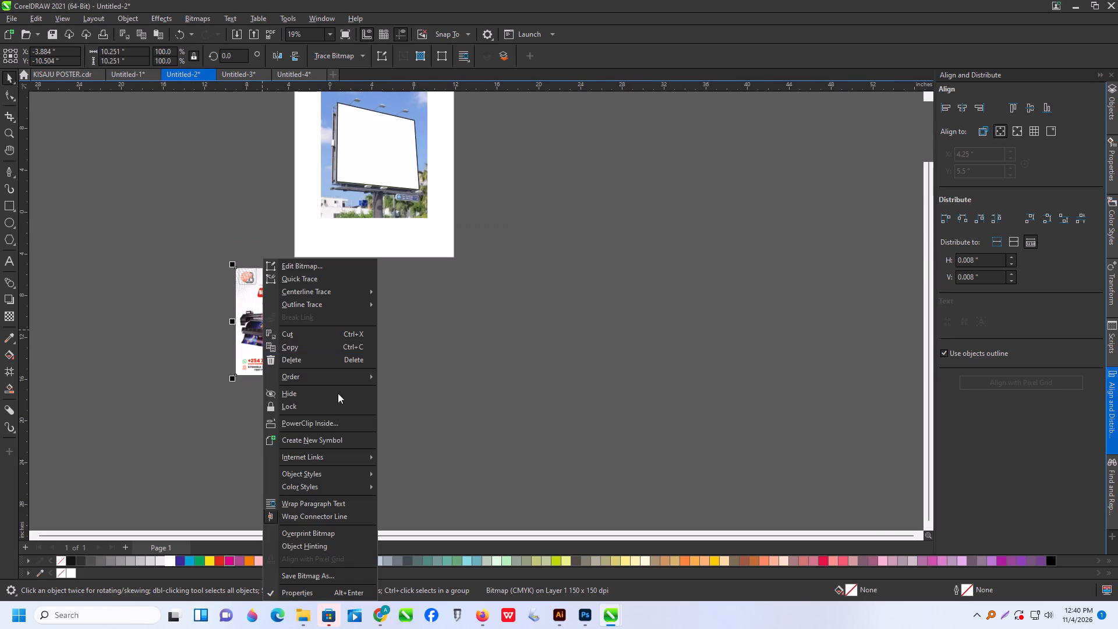
{"action": "left_click", "coordinate": [324, 423]}
{"action": "left_click", "coordinate": [358, 151]}
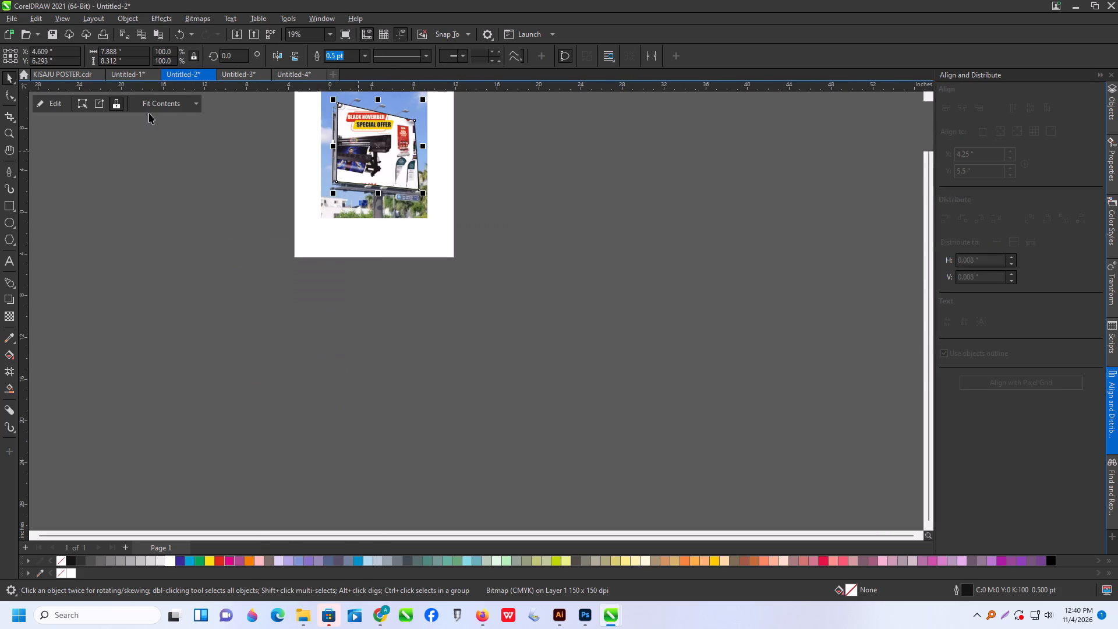
Open the billboard face's PowerClip contents and scale the flyer down proportionally to about 5.4 inches square.
{"action": "left_click", "coordinate": [55, 98]}
{"action": "scroll", "coordinate": [296, 272], "scroll_direction": "down", "scroll_amount": 4}
{"action": "scroll", "coordinate": [353, 164], "scroll_direction": "up", "scroll_amount": 2}
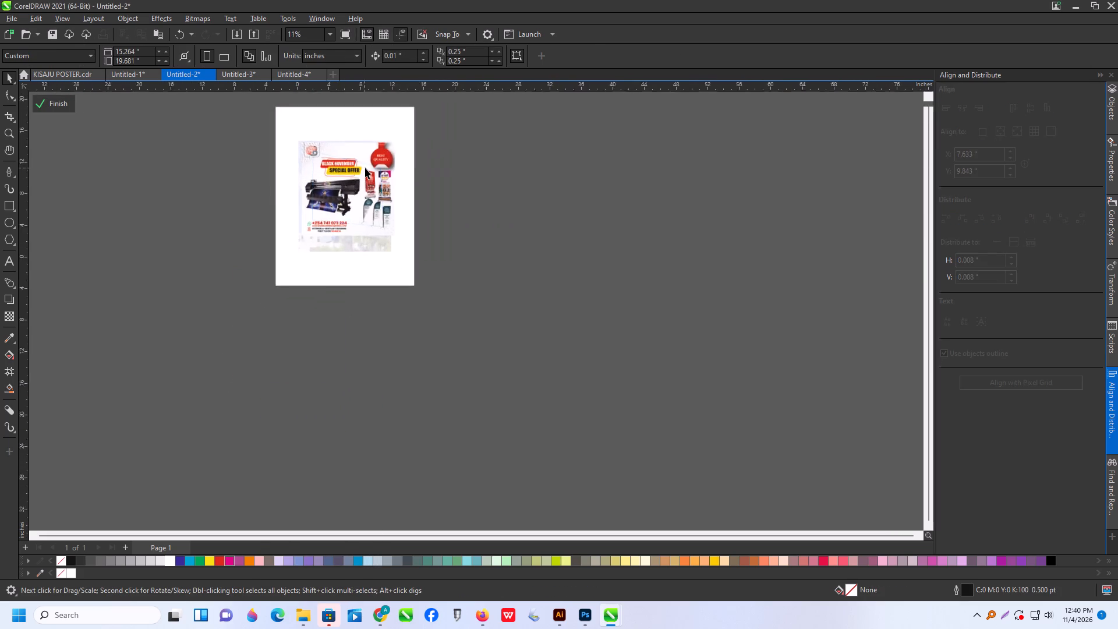
{"action": "scroll", "coordinate": [365, 168], "scroll_direction": "up", "scroll_amount": 4}
{"action": "left_click", "coordinate": [385, 148]}
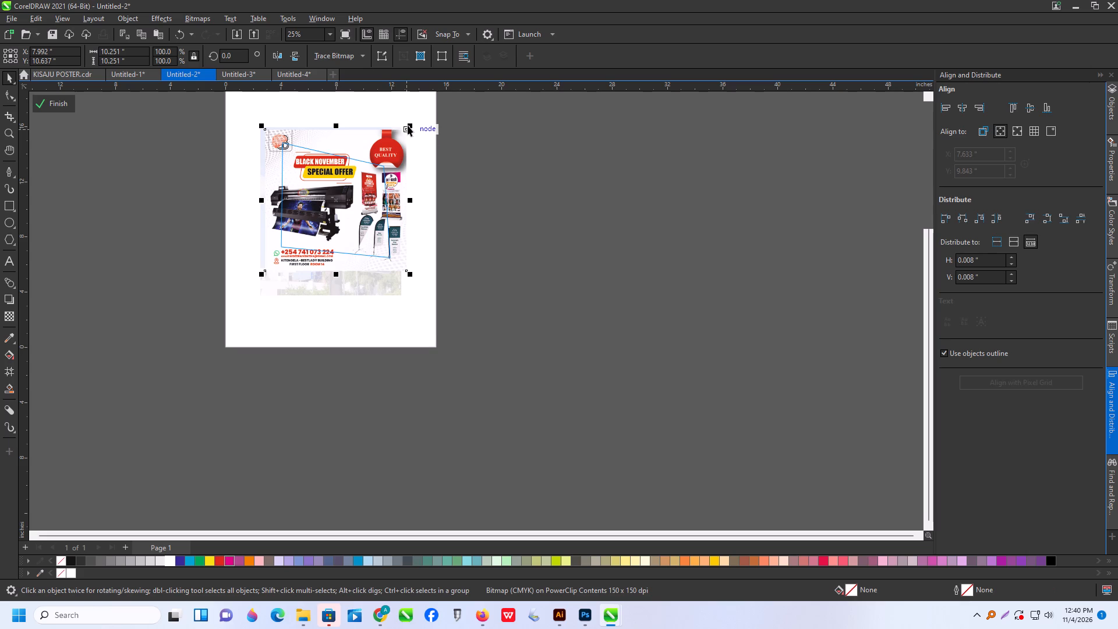
{"action": "left_click_drag", "start_coordinate": [408, 122], "coordinate": [402, 156], "text": "shift"}
{"action": "left_click", "coordinate": [402, 156], "text": "shift"}
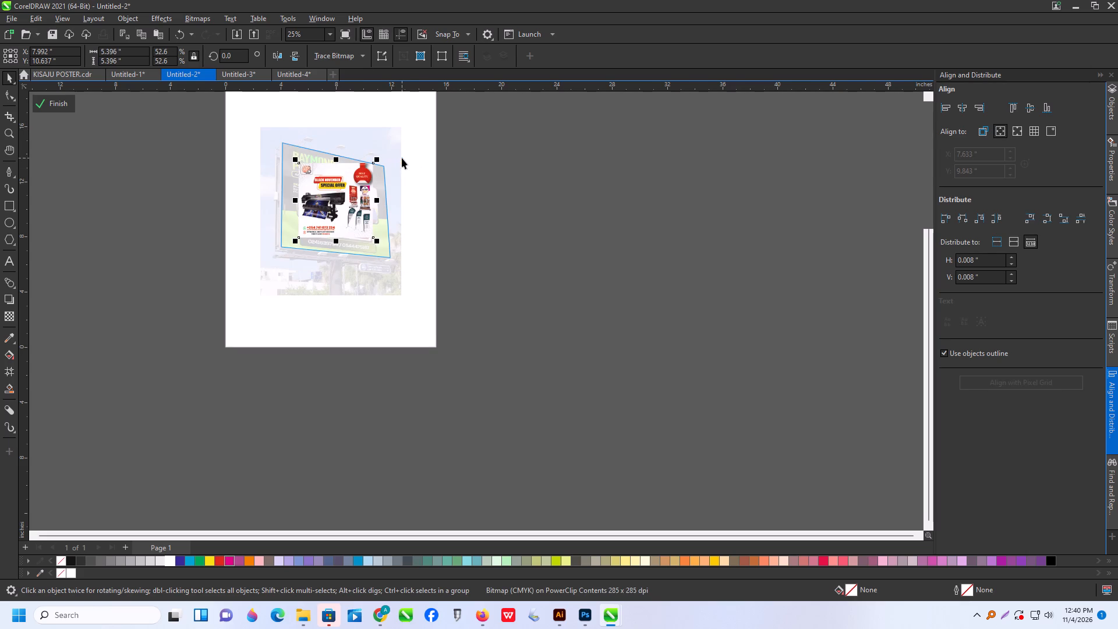
Apply an Envelope to the flyer and delete its mid-side nodes, keeping only the four corner nodes.
{"action": "scroll", "coordinate": [341, 202], "scroll_direction": "up", "scroll_amount": 2}
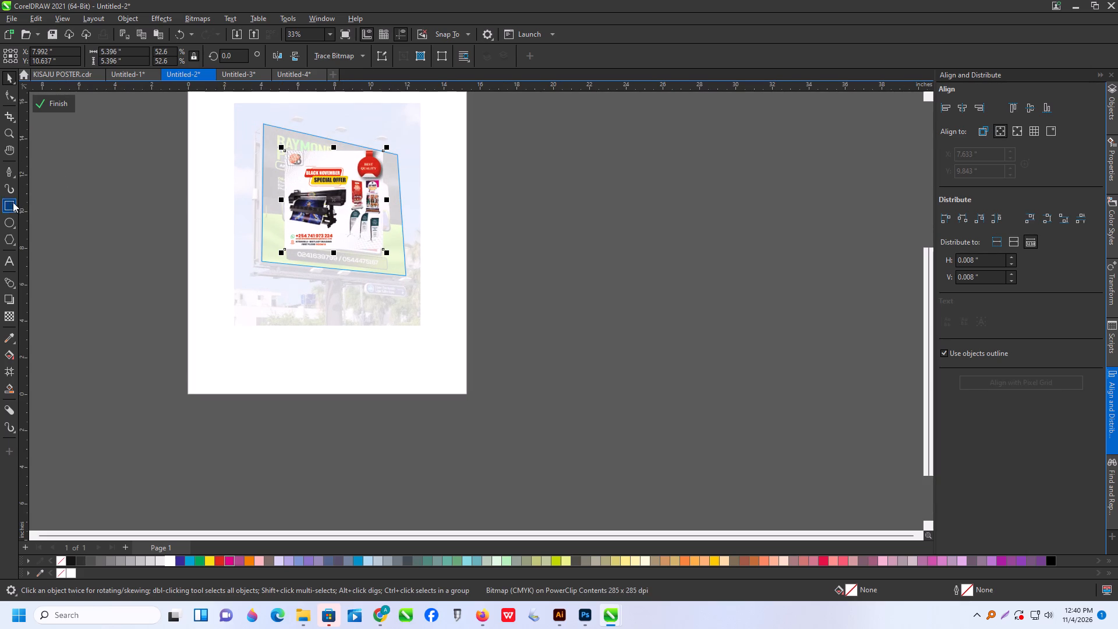
{"action": "left_click", "coordinate": [13, 284]}
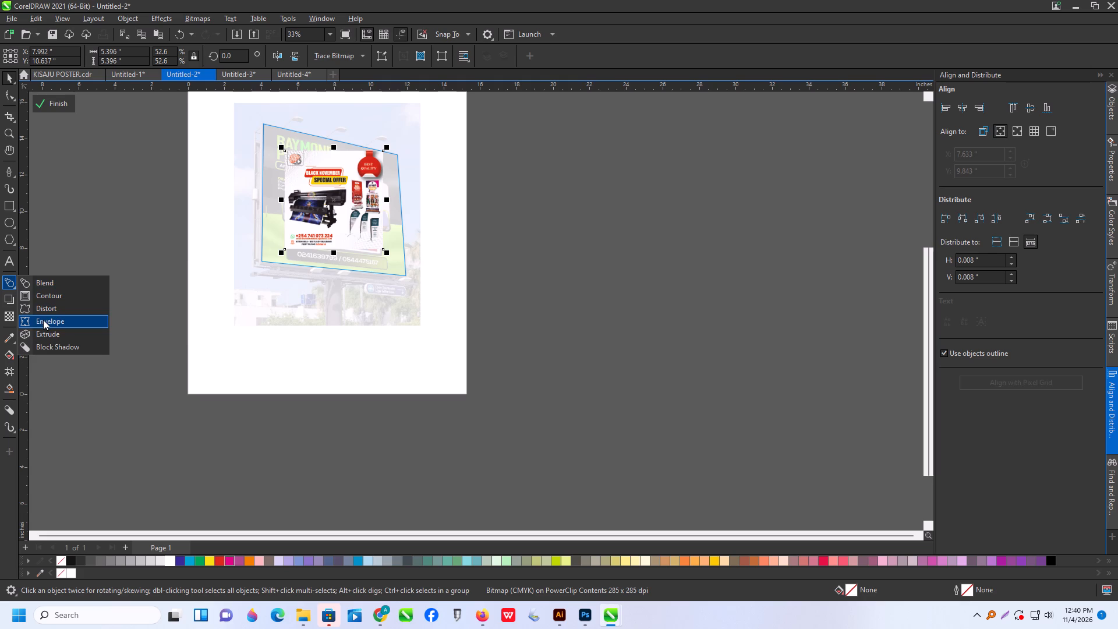
{"action": "left_click", "coordinate": [43, 320]}
{"action": "scroll", "coordinate": [288, 206], "scroll_direction": "up", "scroll_amount": 2}
{"action": "left_click_drag", "start_coordinate": [324, 119], "coordinate": [358, 260]}
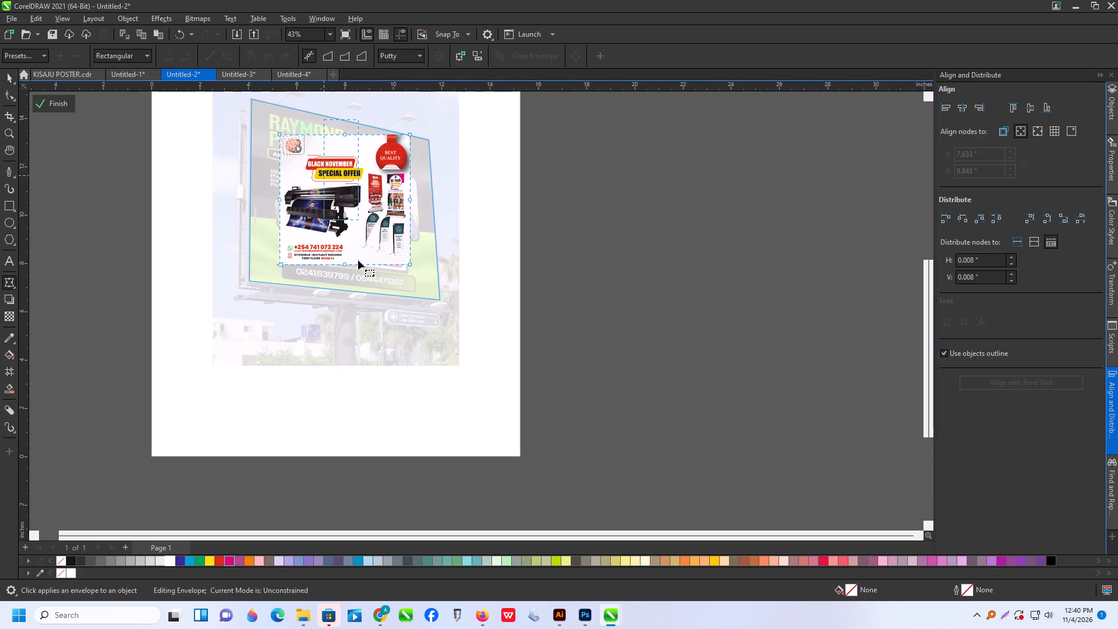
{"action": "left_click_drag", "start_coordinate": [358, 260], "coordinate": [358, 311]}
{"action": "key", "text": "Delete"}
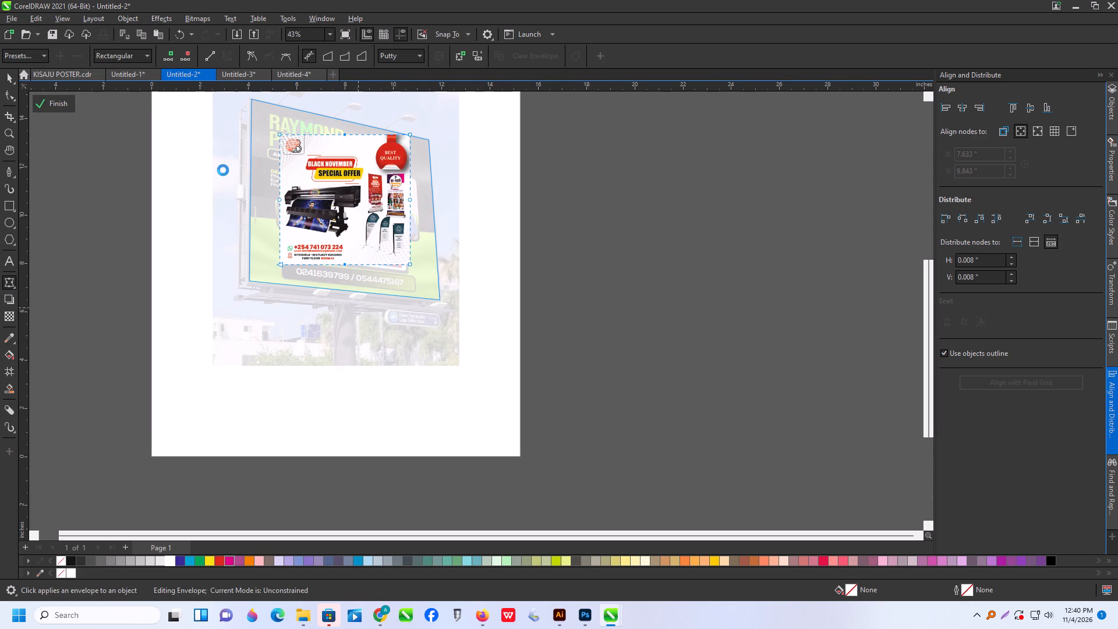
{"action": "left_click_drag", "start_coordinate": [224, 176], "coordinate": [457, 213]}
{"action": "key", "text": "Delete"}
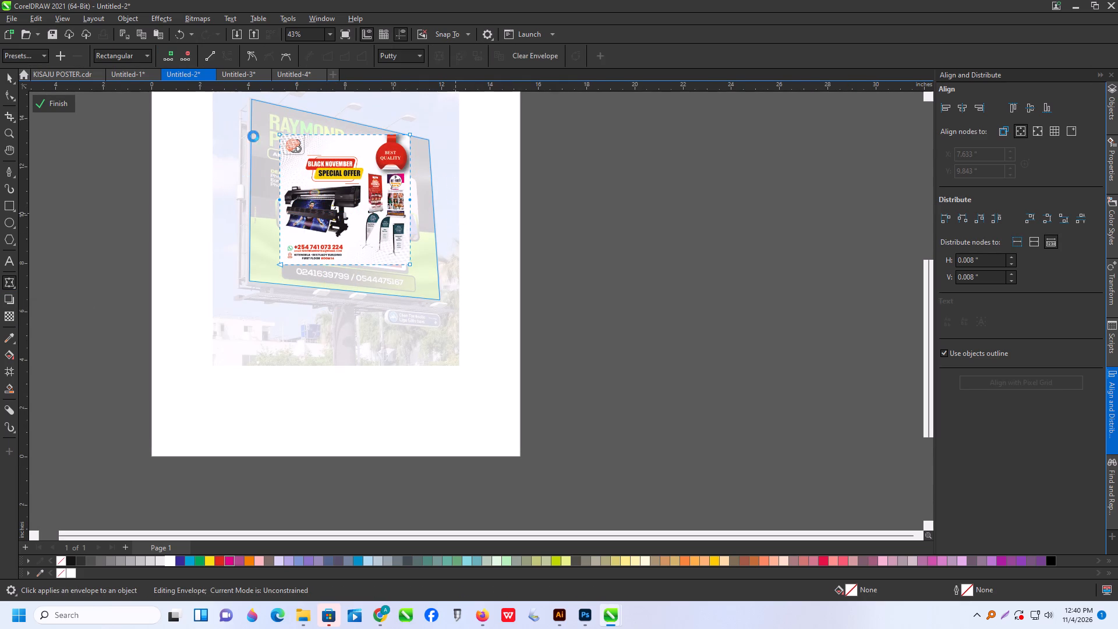
Convert the flyer envelope's segments to straight lines.
{"action": "left_click_drag", "start_coordinate": [206, 118], "coordinate": [454, 174]}
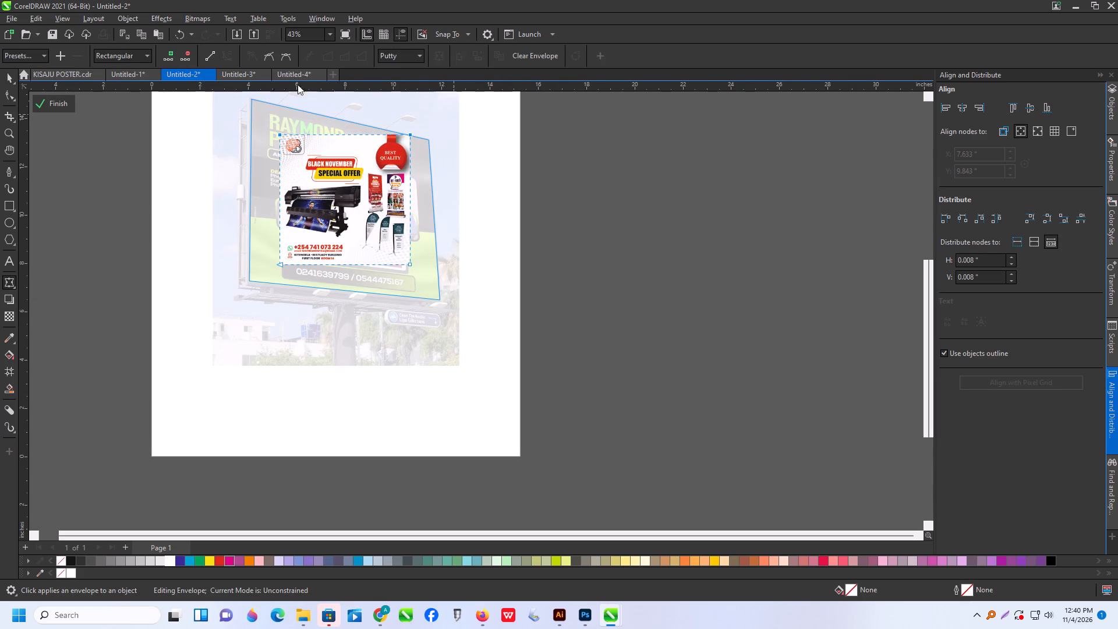
{"action": "left_click", "coordinate": [213, 55]}
{"action": "left_click_drag", "start_coordinate": [200, 243], "coordinate": [560, 341]}
{"action": "left_click", "coordinate": [210, 52]}
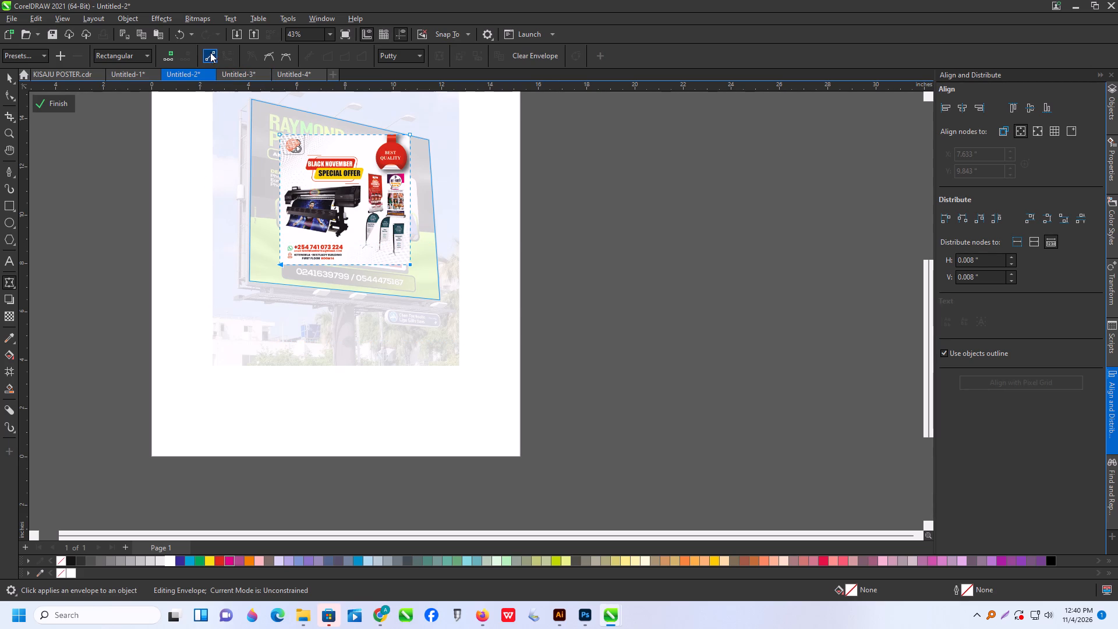
Move the envelope's two upper corner nodes onto the matching upper corners of the billboard face outline.
{"action": "scroll", "coordinate": [288, 120], "scroll_direction": "up", "scroll_amount": 4}
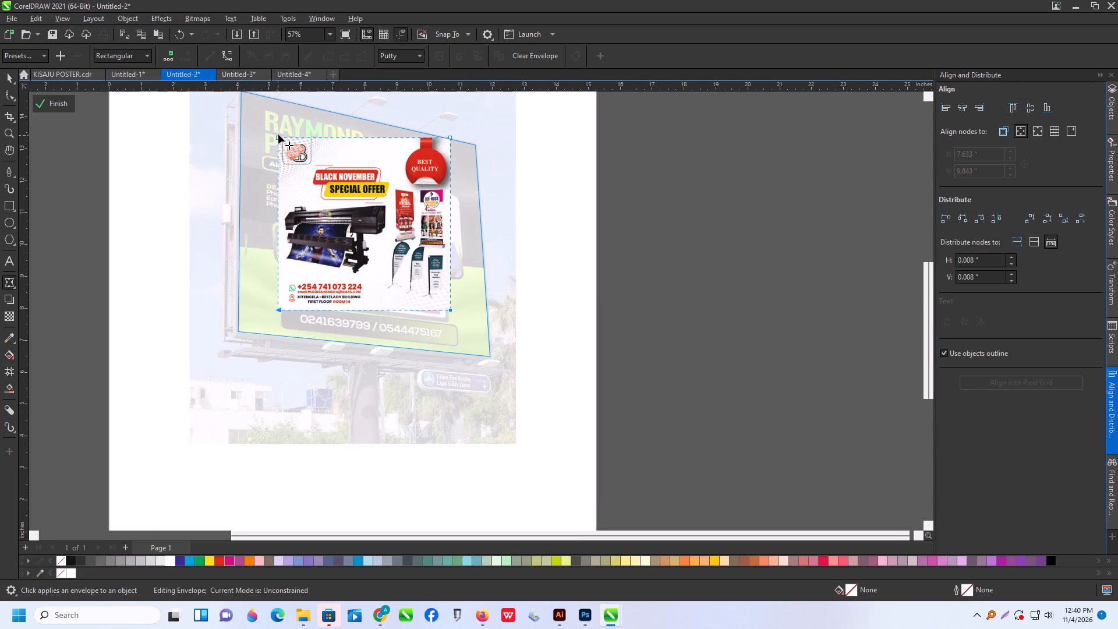
{"action": "left_click_drag", "start_coordinate": [279, 136], "coordinate": [250, 156]}
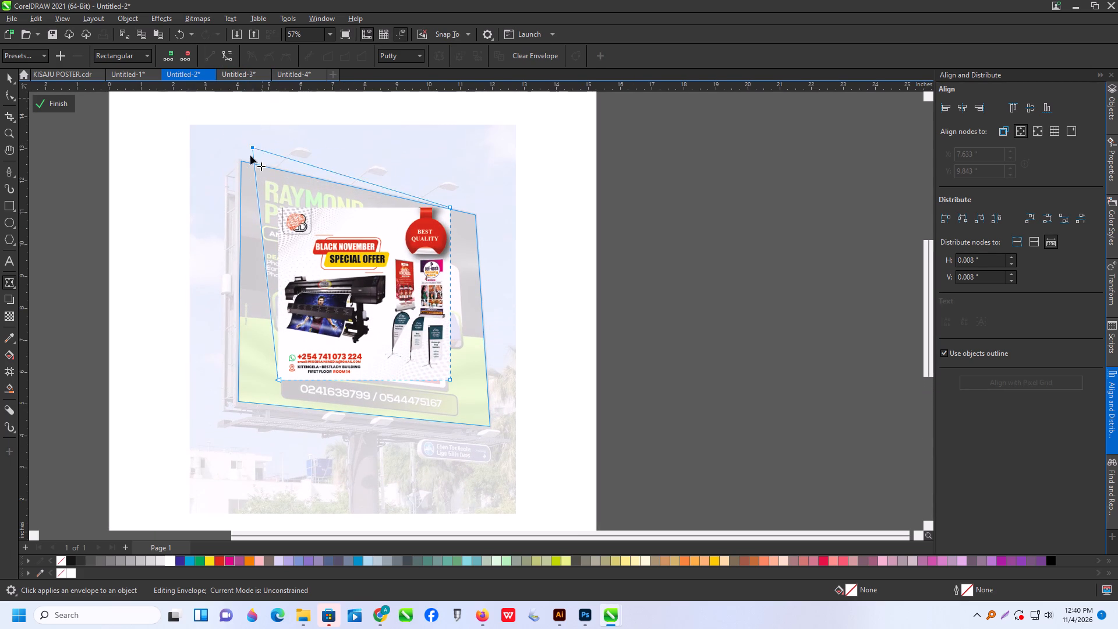
{"action": "left_click_drag", "start_coordinate": [250, 156], "coordinate": [244, 162]}
{"action": "scroll", "coordinate": [446, 216], "scroll_direction": "up", "scroll_amount": 2}
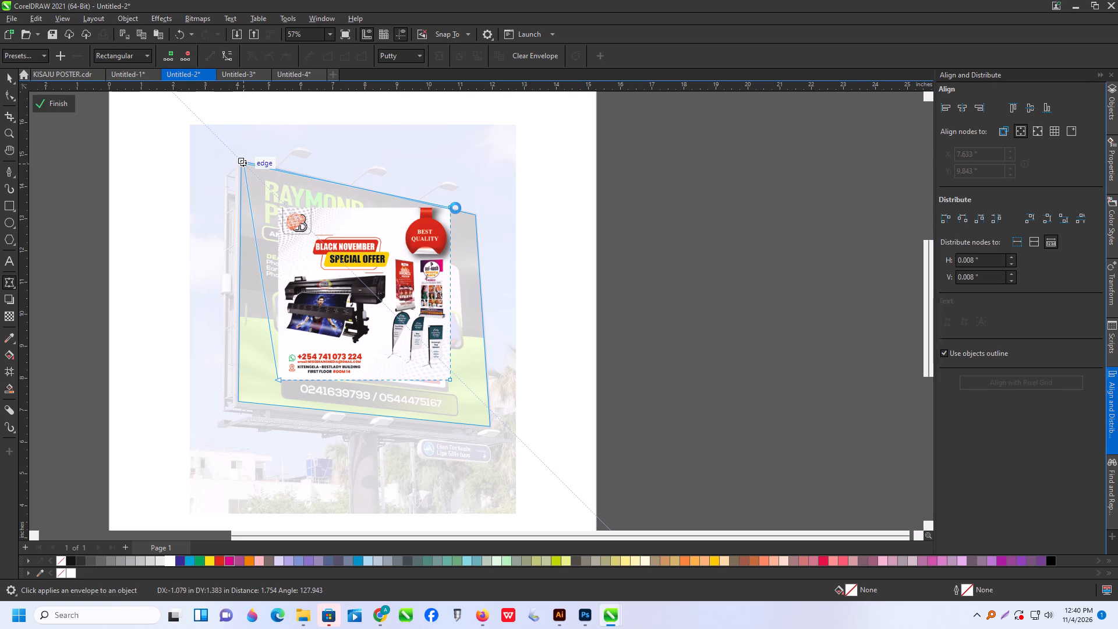
{"action": "scroll", "coordinate": [457, 208], "scroll_direction": "up", "scroll_amount": 5}
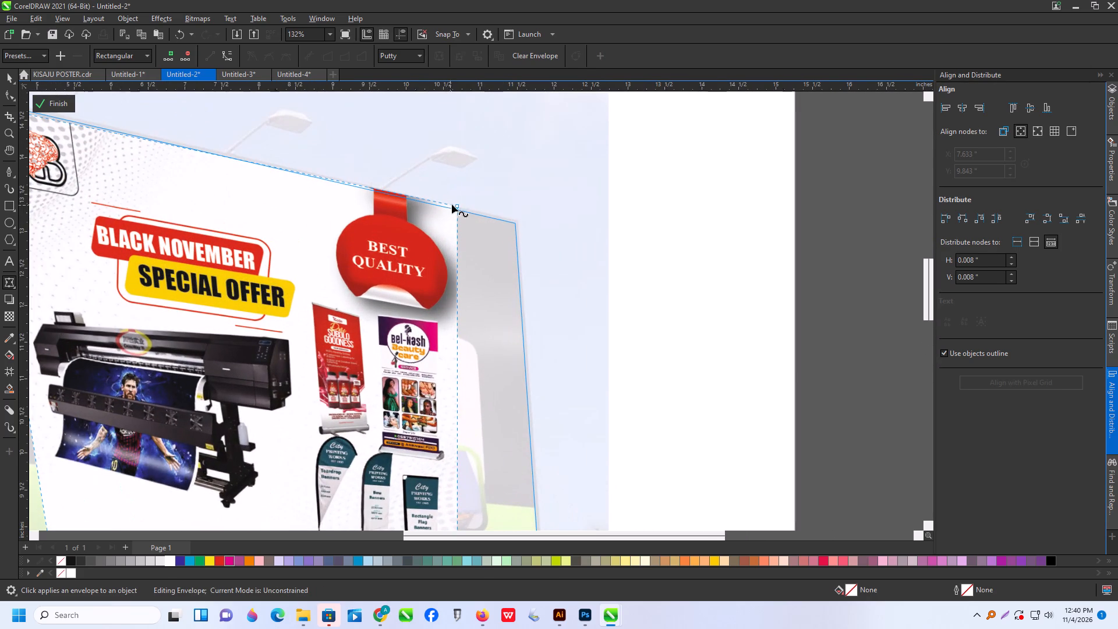
{"action": "left_click_drag", "start_coordinate": [457, 206], "coordinate": [518, 221]}
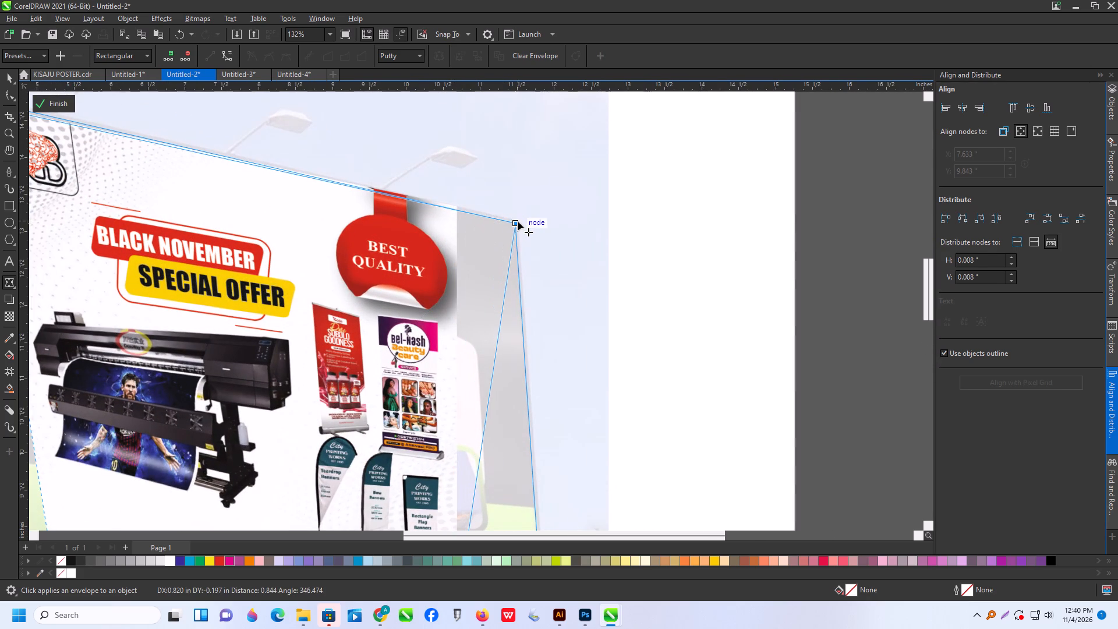
{"action": "left_click_drag", "start_coordinate": [518, 221], "coordinate": [516, 222]}
Refine the envelope's upper-left corner node so it snaps exactly to the billboard face's corner node.
{"action": "scroll", "coordinate": [512, 223], "scroll_direction": "down", "scroll_amount": 10}
{"action": "scroll", "coordinate": [576, 220], "scroll_direction": "down", "scroll_amount": 3}
{"action": "scroll", "coordinate": [216, 178], "scroll_direction": "up", "scroll_amount": 2}
{"action": "scroll", "coordinate": [182, 133], "scroll_direction": "up", "scroll_amount": 6}
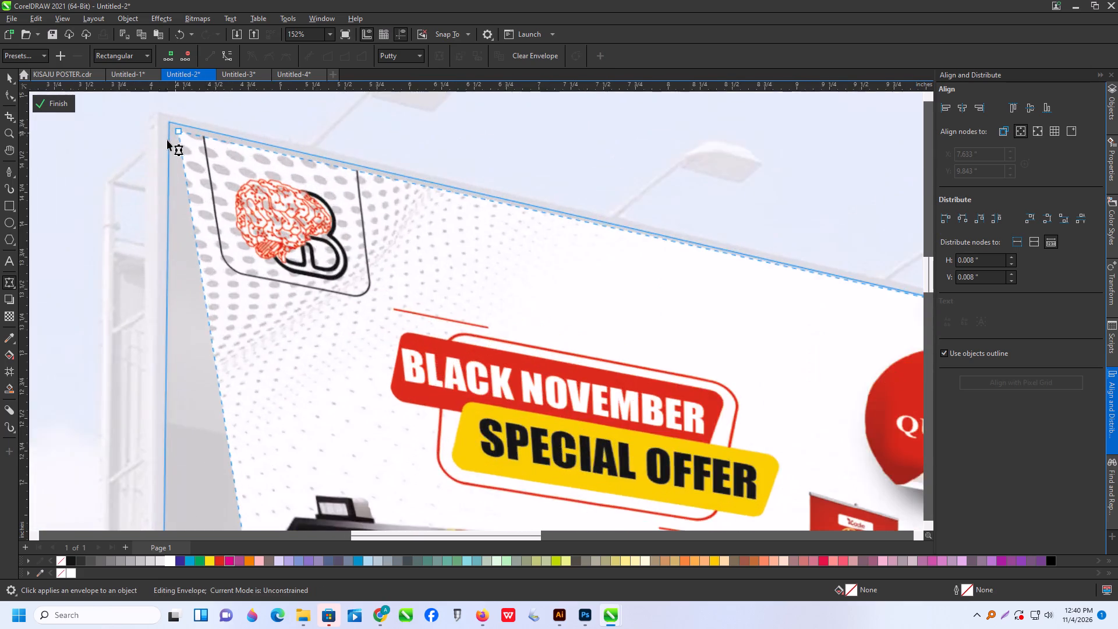
{"action": "scroll", "coordinate": [167, 140], "scroll_direction": "up", "scroll_amount": 2}
{"action": "left_click_drag", "start_coordinate": [180, 128], "coordinate": [170, 121]}
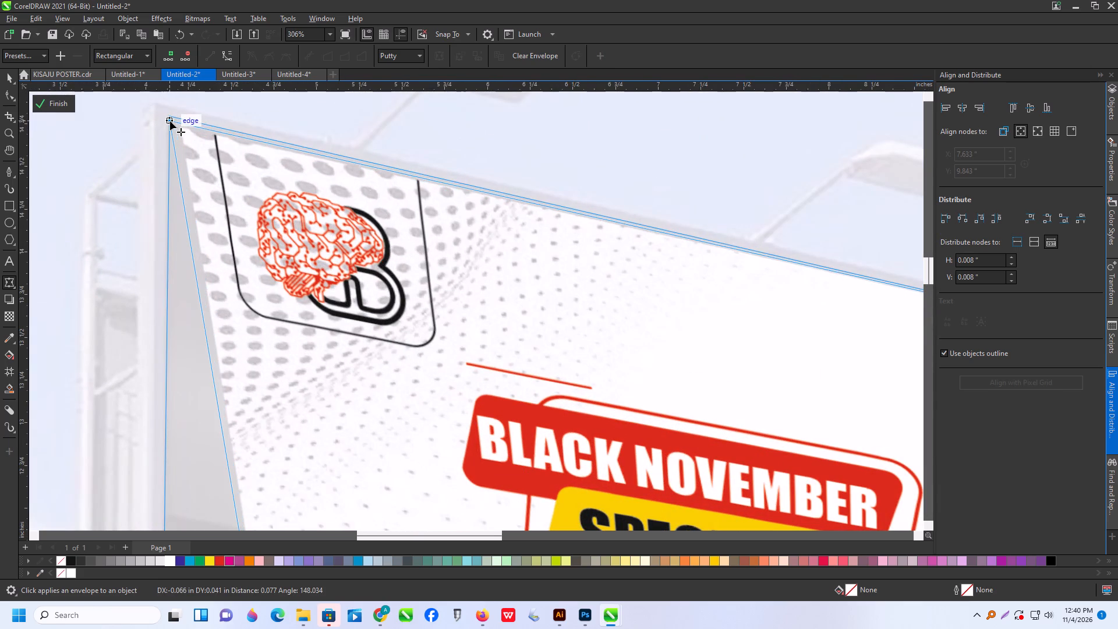
{"action": "left_click_drag", "start_coordinate": [170, 121], "coordinate": [168, 117]}
{"action": "scroll", "coordinate": [206, 137], "scroll_direction": "down", "scroll_amount": 2}
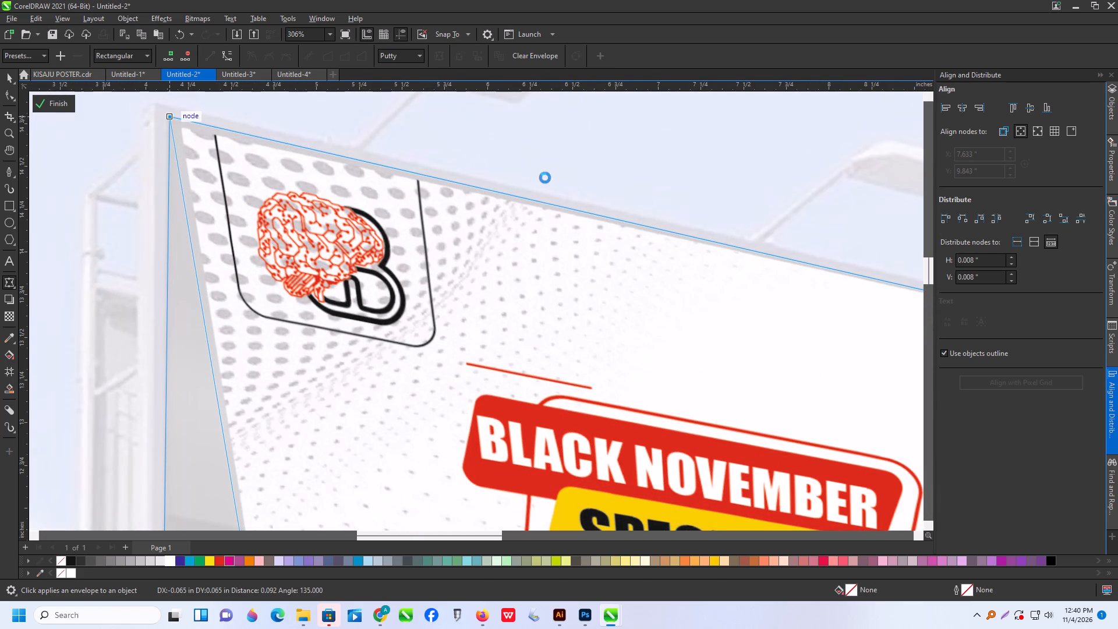
{"action": "scroll", "coordinate": [528, 197], "scroll_direction": "down", "scroll_amount": 20}
{"action": "scroll", "coordinate": [528, 197], "scroll_direction": "down", "scroll_amount": 2}
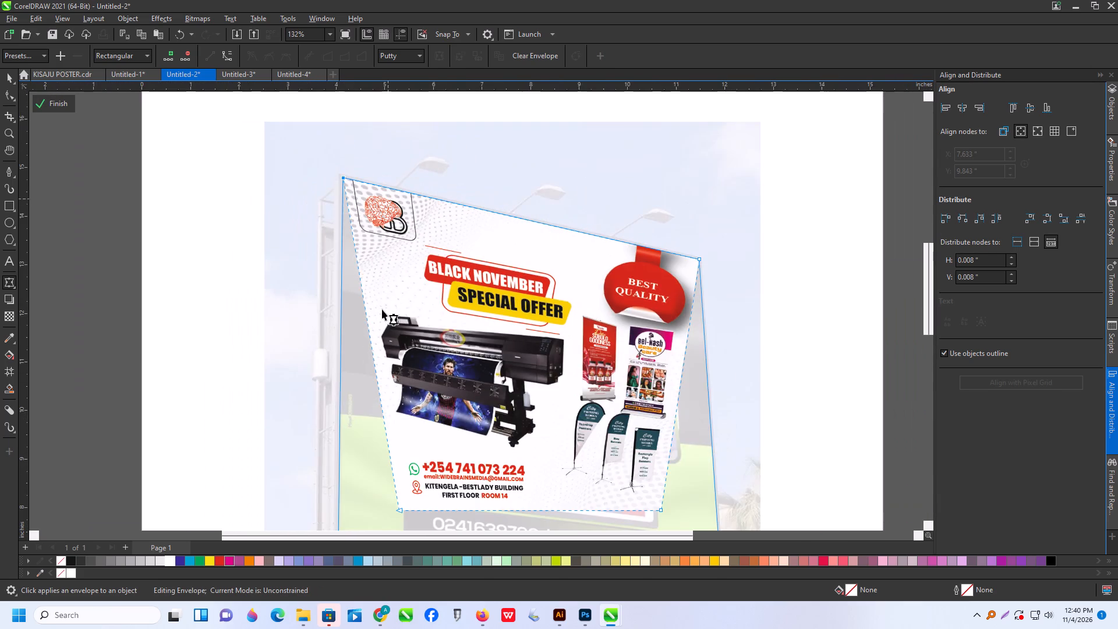
Move the envelope's two lower corner nodes onto the matching lower corners of the billboard face outline.
{"action": "scroll", "coordinate": [375, 299], "scroll_direction": "down", "scroll_amount": 7}
{"action": "scroll", "coordinate": [387, 370], "scroll_direction": "up", "scroll_amount": 4}
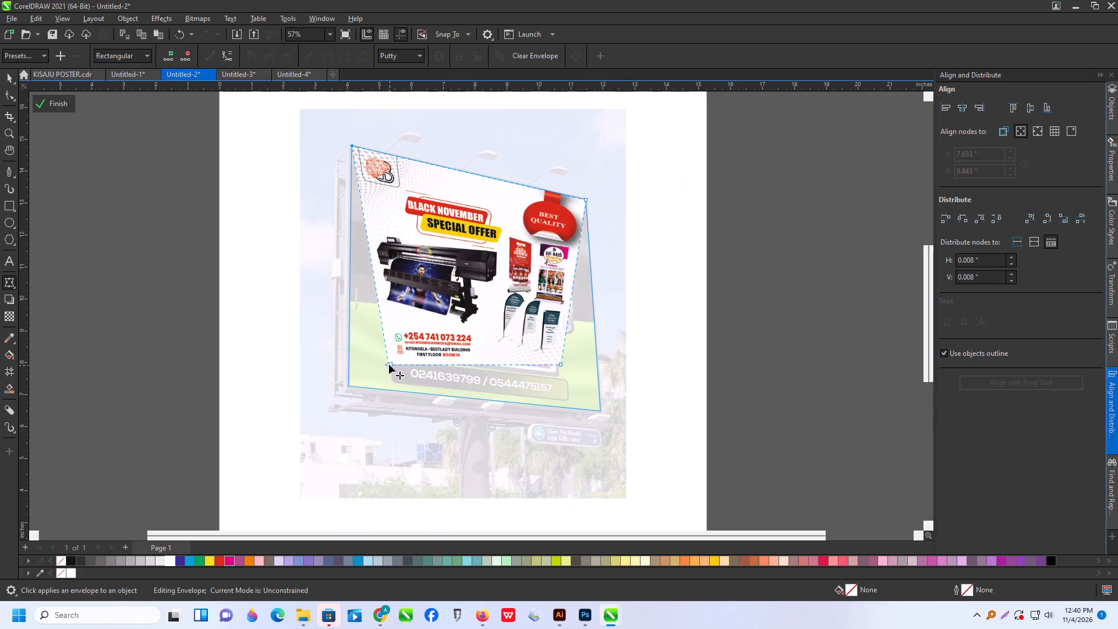
{"action": "left_click_drag", "start_coordinate": [389, 365], "coordinate": [348, 385]}
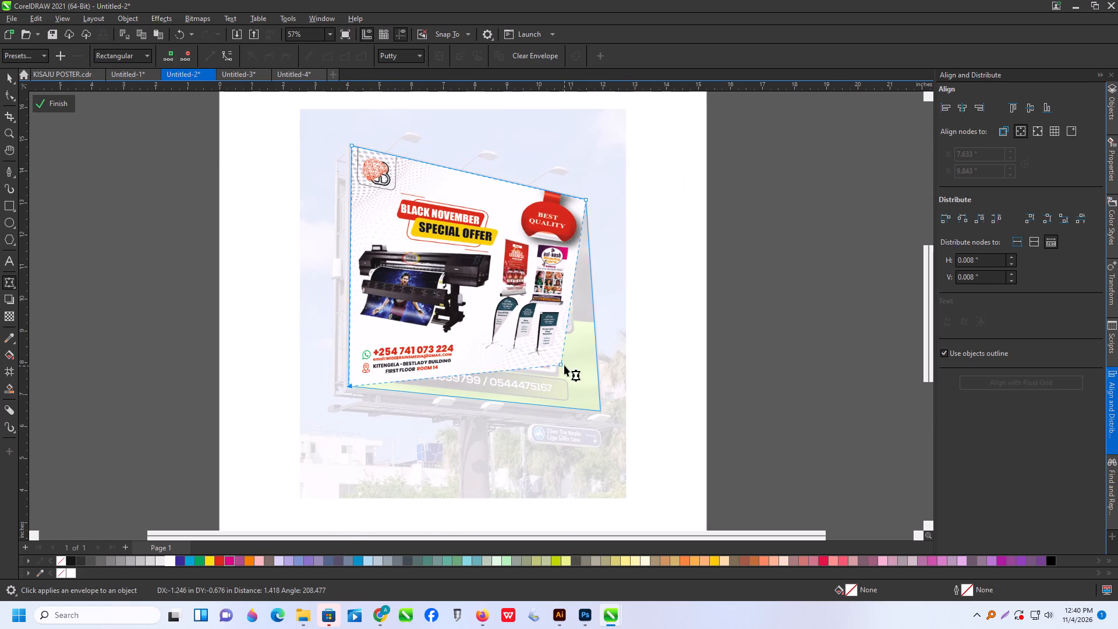
{"action": "left_click_drag", "start_coordinate": [563, 364], "coordinate": [607, 411]}
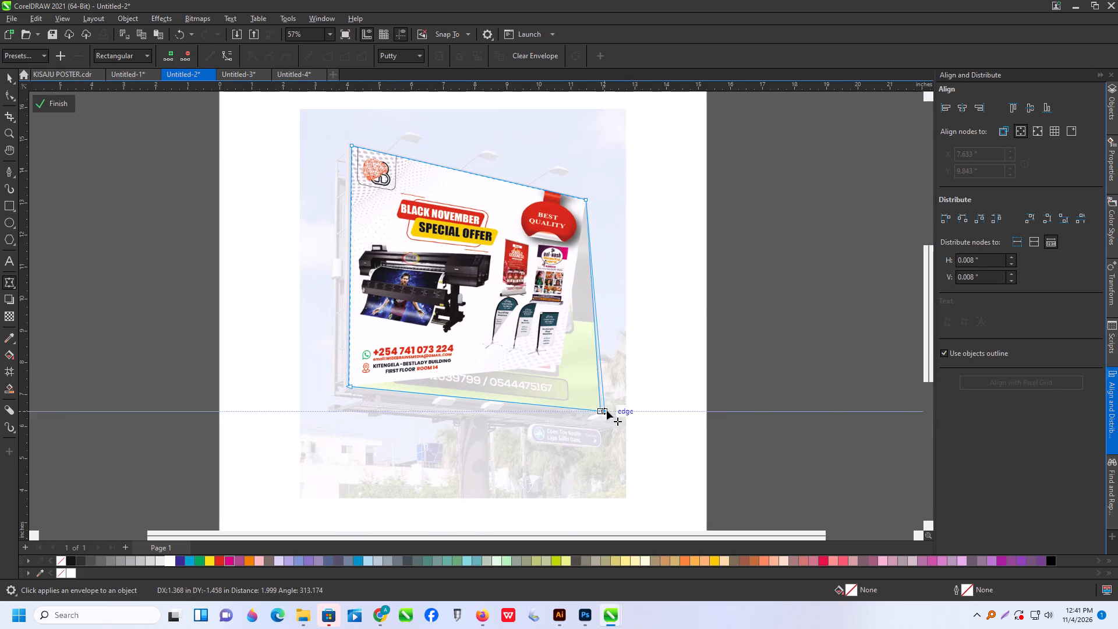
{"action": "left_click_drag", "start_coordinate": [607, 411], "coordinate": [603, 411]}
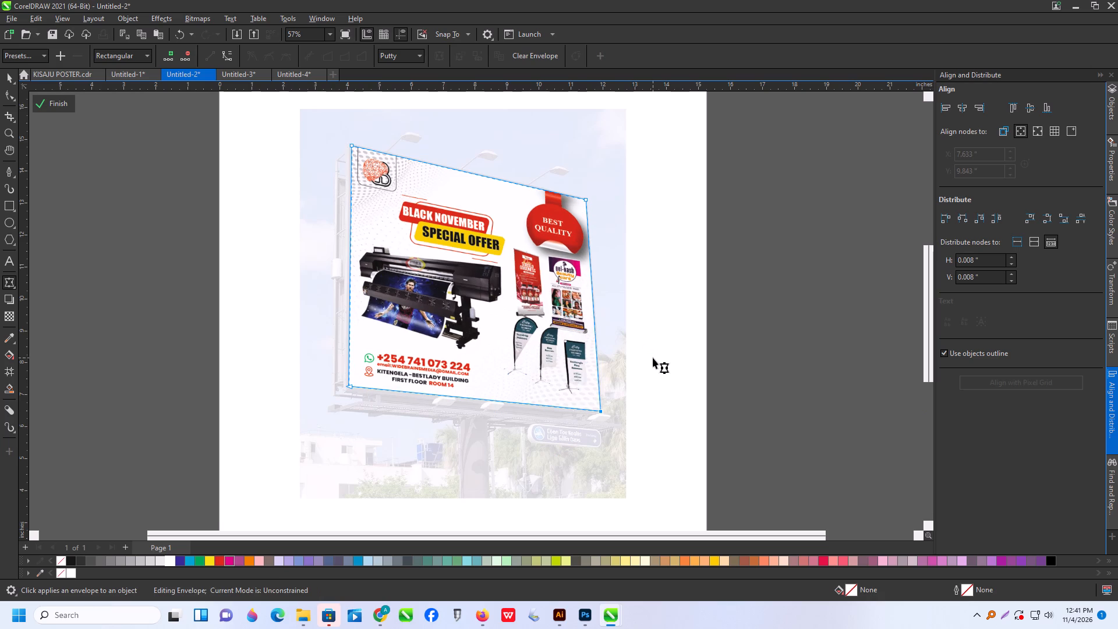
Finish editing the PowerClip contents and deselect the billboard face.
{"action": "left_click", "coordinate": [54, 103]}
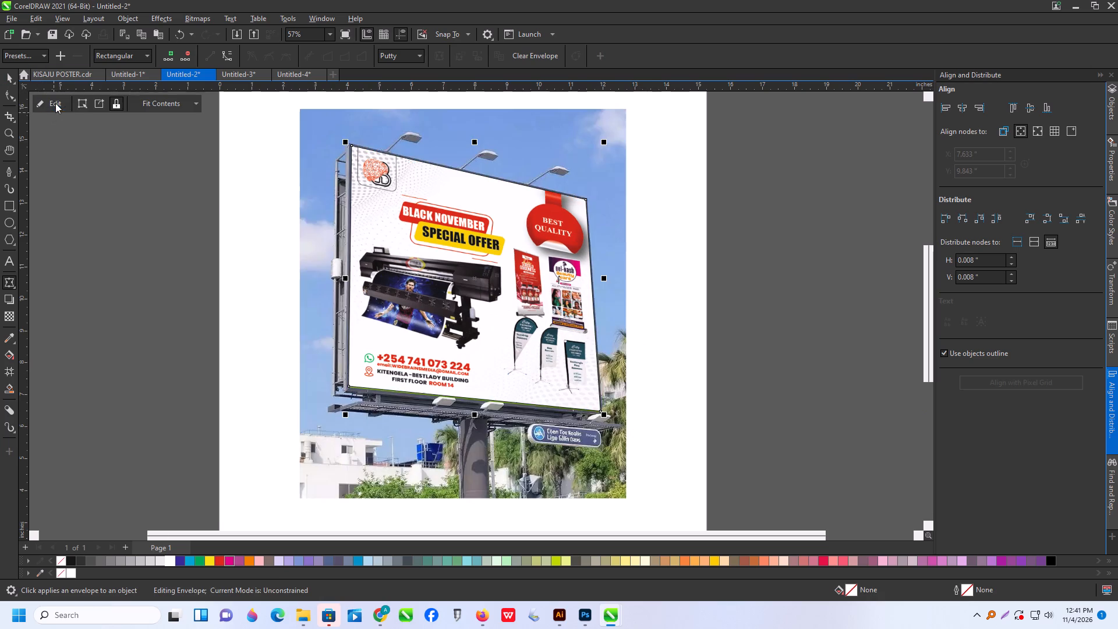
{"action": "scroll", "coordinate": [210, 193], "scroll_direction": "down", "scroll_amount": 3}
{"action": "scroll", "coordinate": [83, 215], "scroll_direction": "up", "scroll_amount": 3}
{"action": "scroll", "coordinate": [104, 216], "scroll_direction": "down", "scroll_amount": 2}
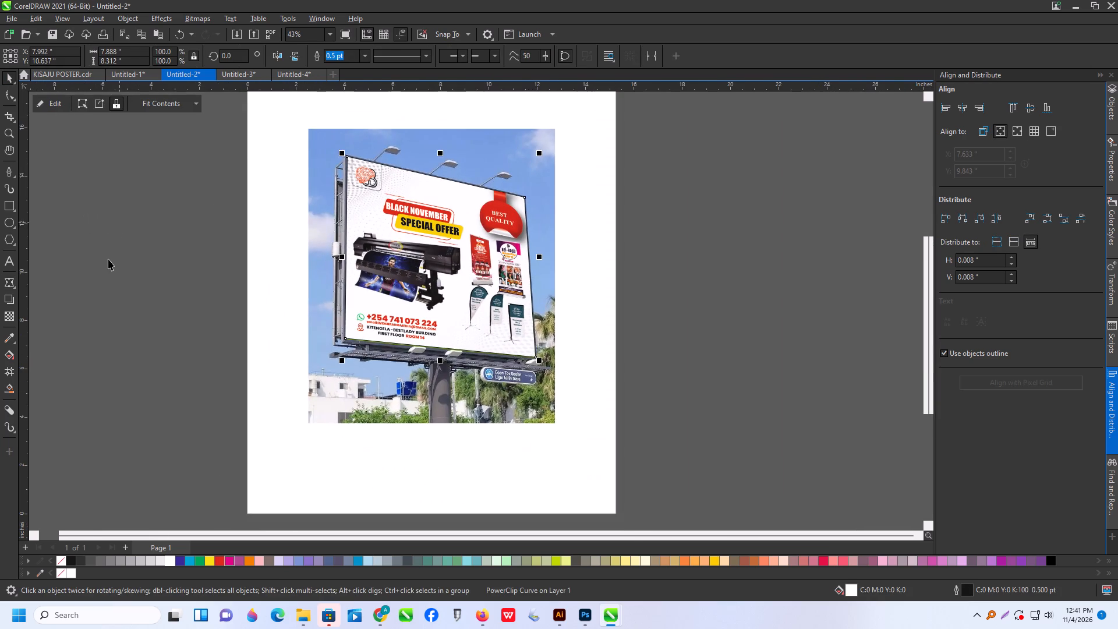
{"action": "left_click", "coordinate": [108, 260]}
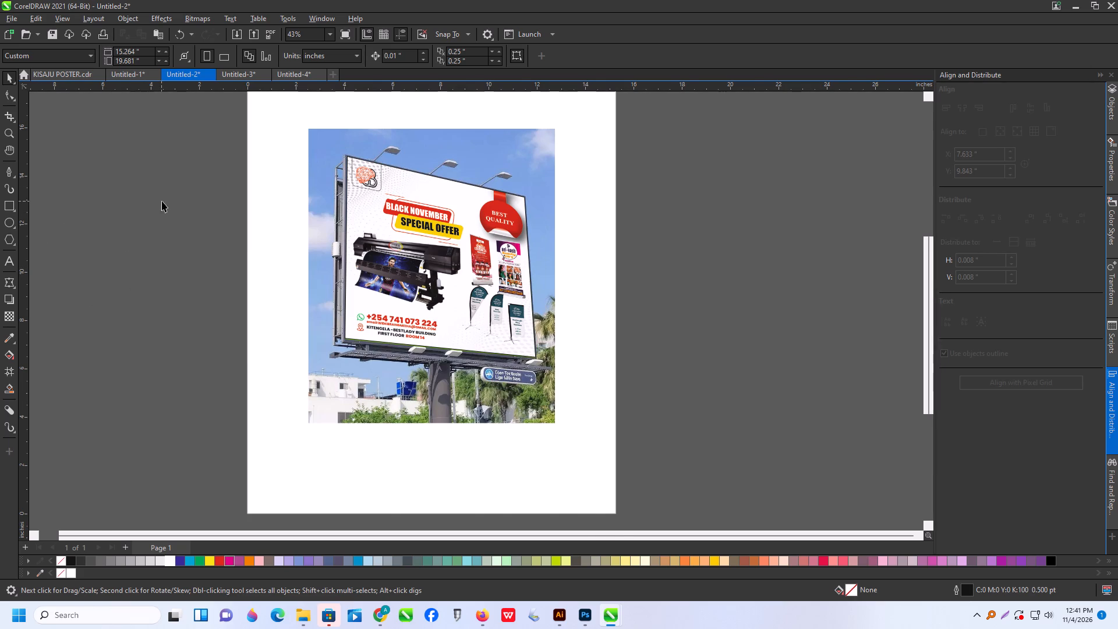
Export the billboard mockup to the Desktop as a JPEG named wiide, in CMYK color at highest quality (100%).
{"action": "scroll", "coordinate": [163, 178], "scroll_direction": "up", "scroll_amount": 2}
{"action": "scroll", "coordinate": [342, 258], "scroll_direction": "down", "scroll_amount": 3}
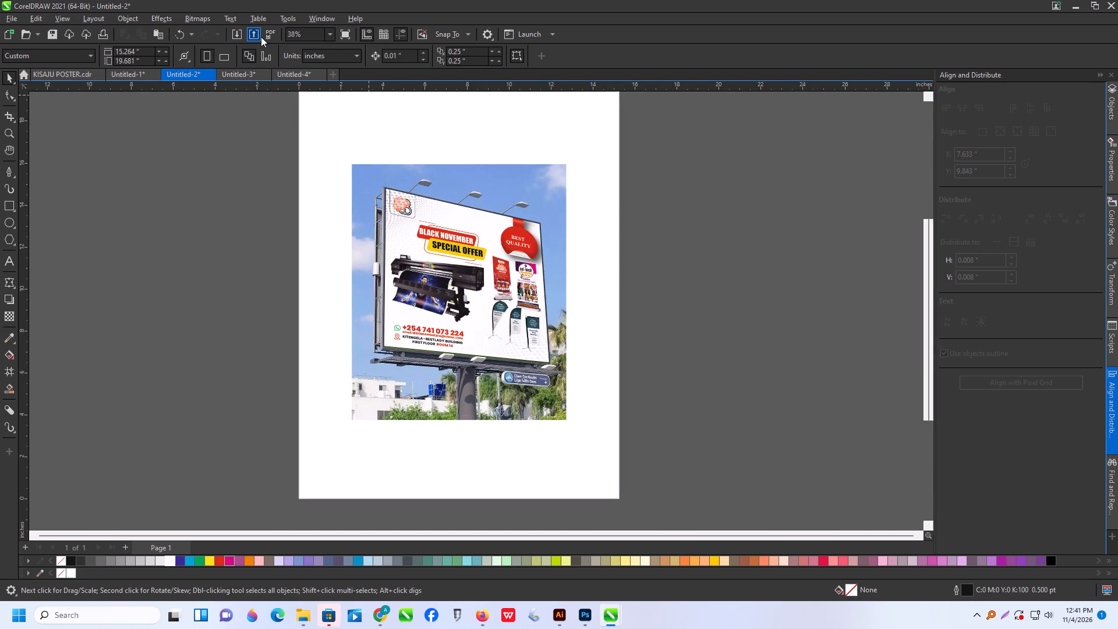
{"action": "left_click", "coordinate": [253, 33]}
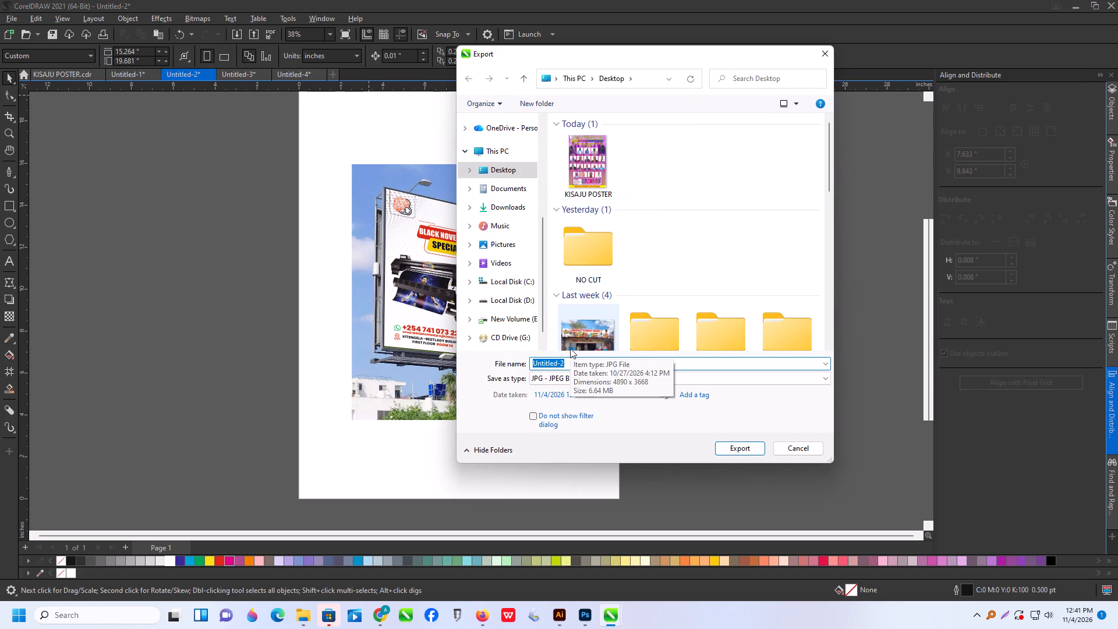
{"action": "type", "text": "wiide"}
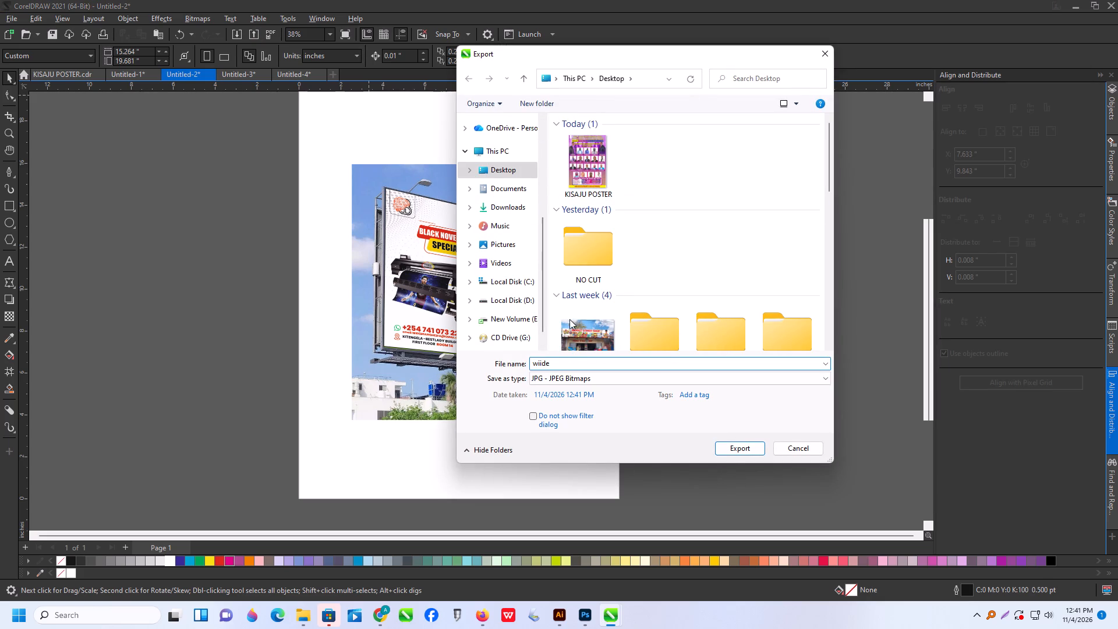
{"action": "left_click", "coordinate": [738, 444]}
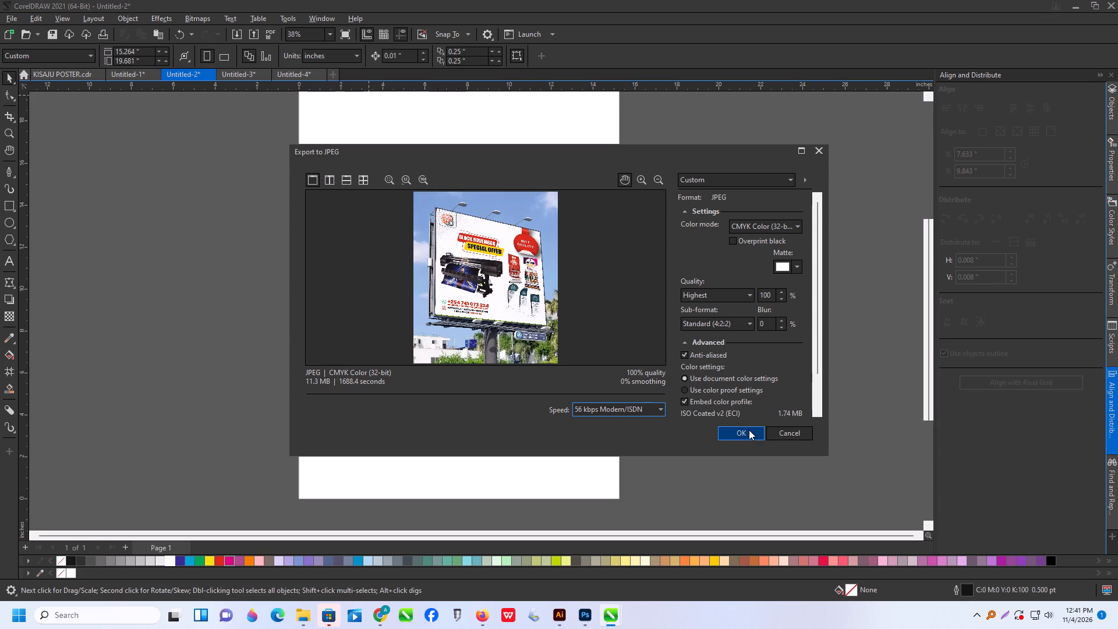
{"action": "left_click", "coordinate": [749, 430]}
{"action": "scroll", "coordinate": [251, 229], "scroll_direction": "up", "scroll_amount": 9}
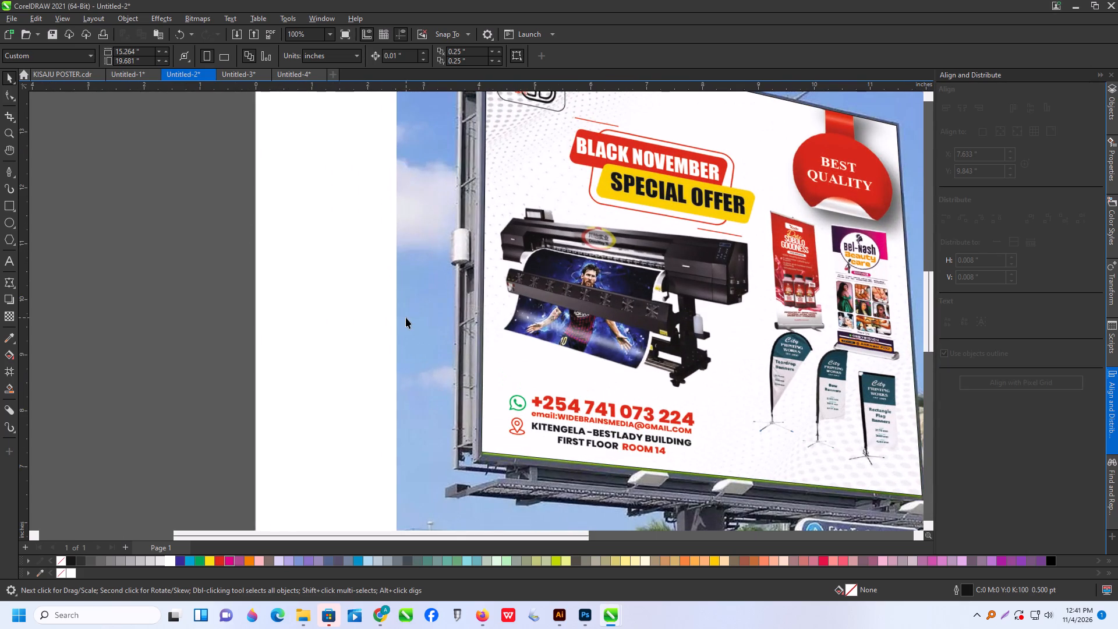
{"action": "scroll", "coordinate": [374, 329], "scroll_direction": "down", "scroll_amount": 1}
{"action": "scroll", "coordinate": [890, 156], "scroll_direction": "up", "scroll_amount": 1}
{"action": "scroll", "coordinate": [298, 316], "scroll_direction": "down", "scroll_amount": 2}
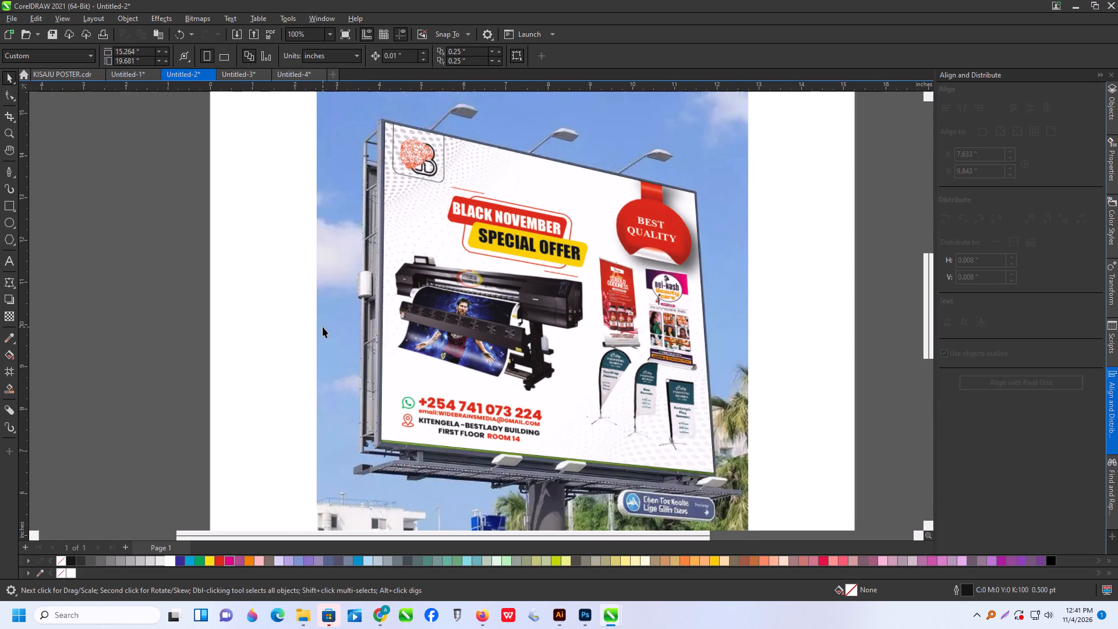